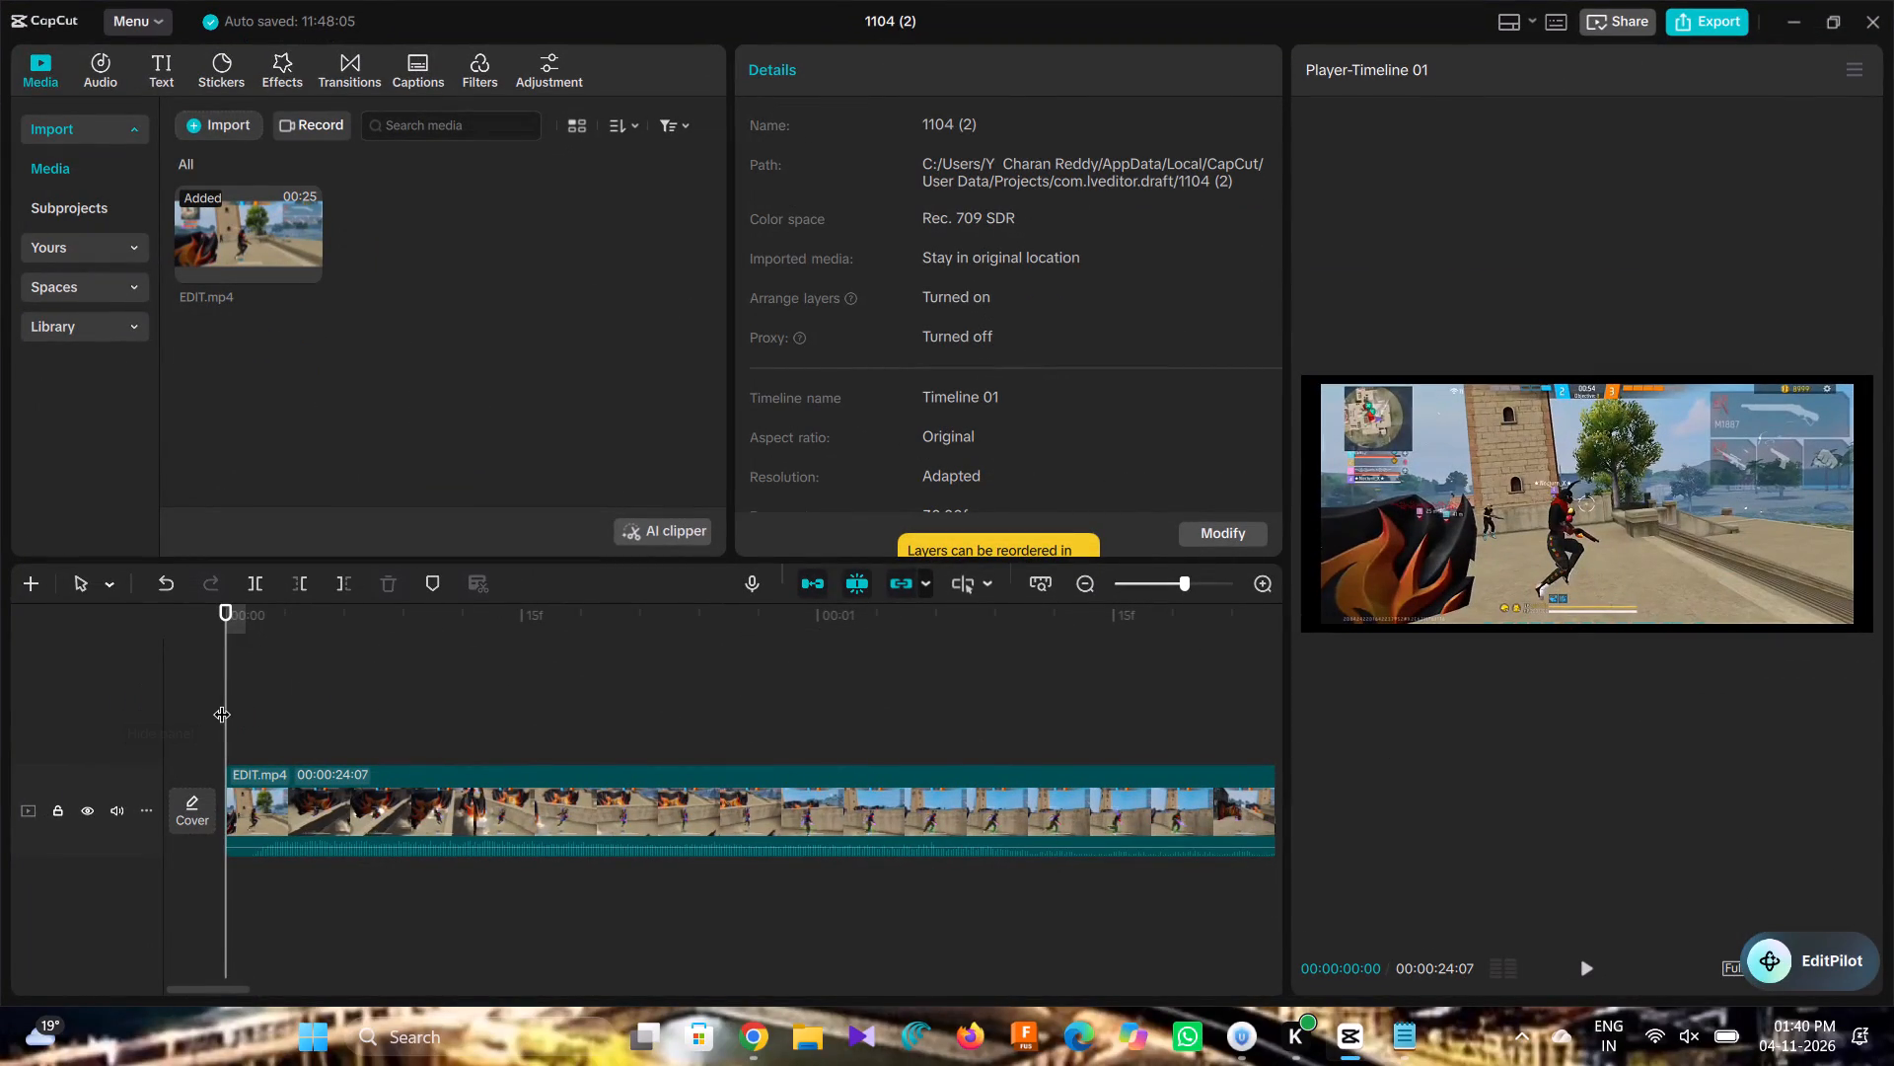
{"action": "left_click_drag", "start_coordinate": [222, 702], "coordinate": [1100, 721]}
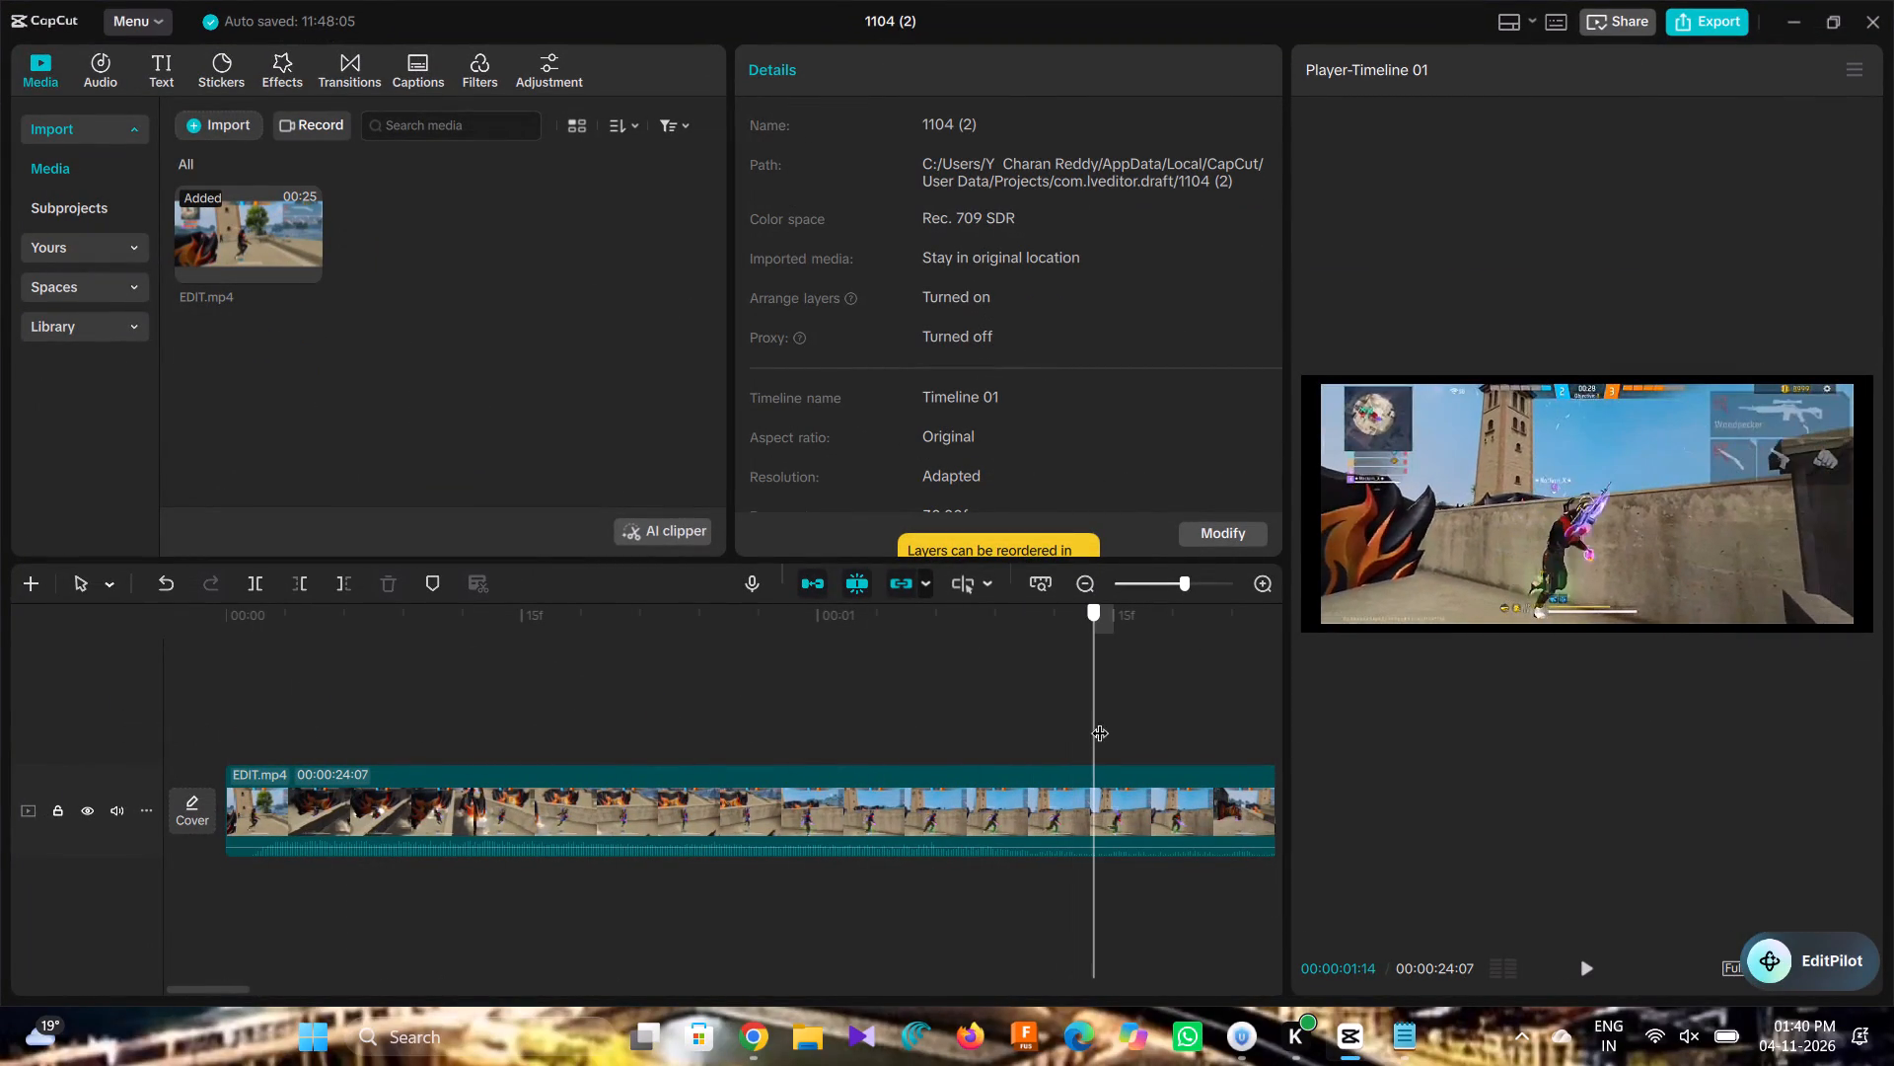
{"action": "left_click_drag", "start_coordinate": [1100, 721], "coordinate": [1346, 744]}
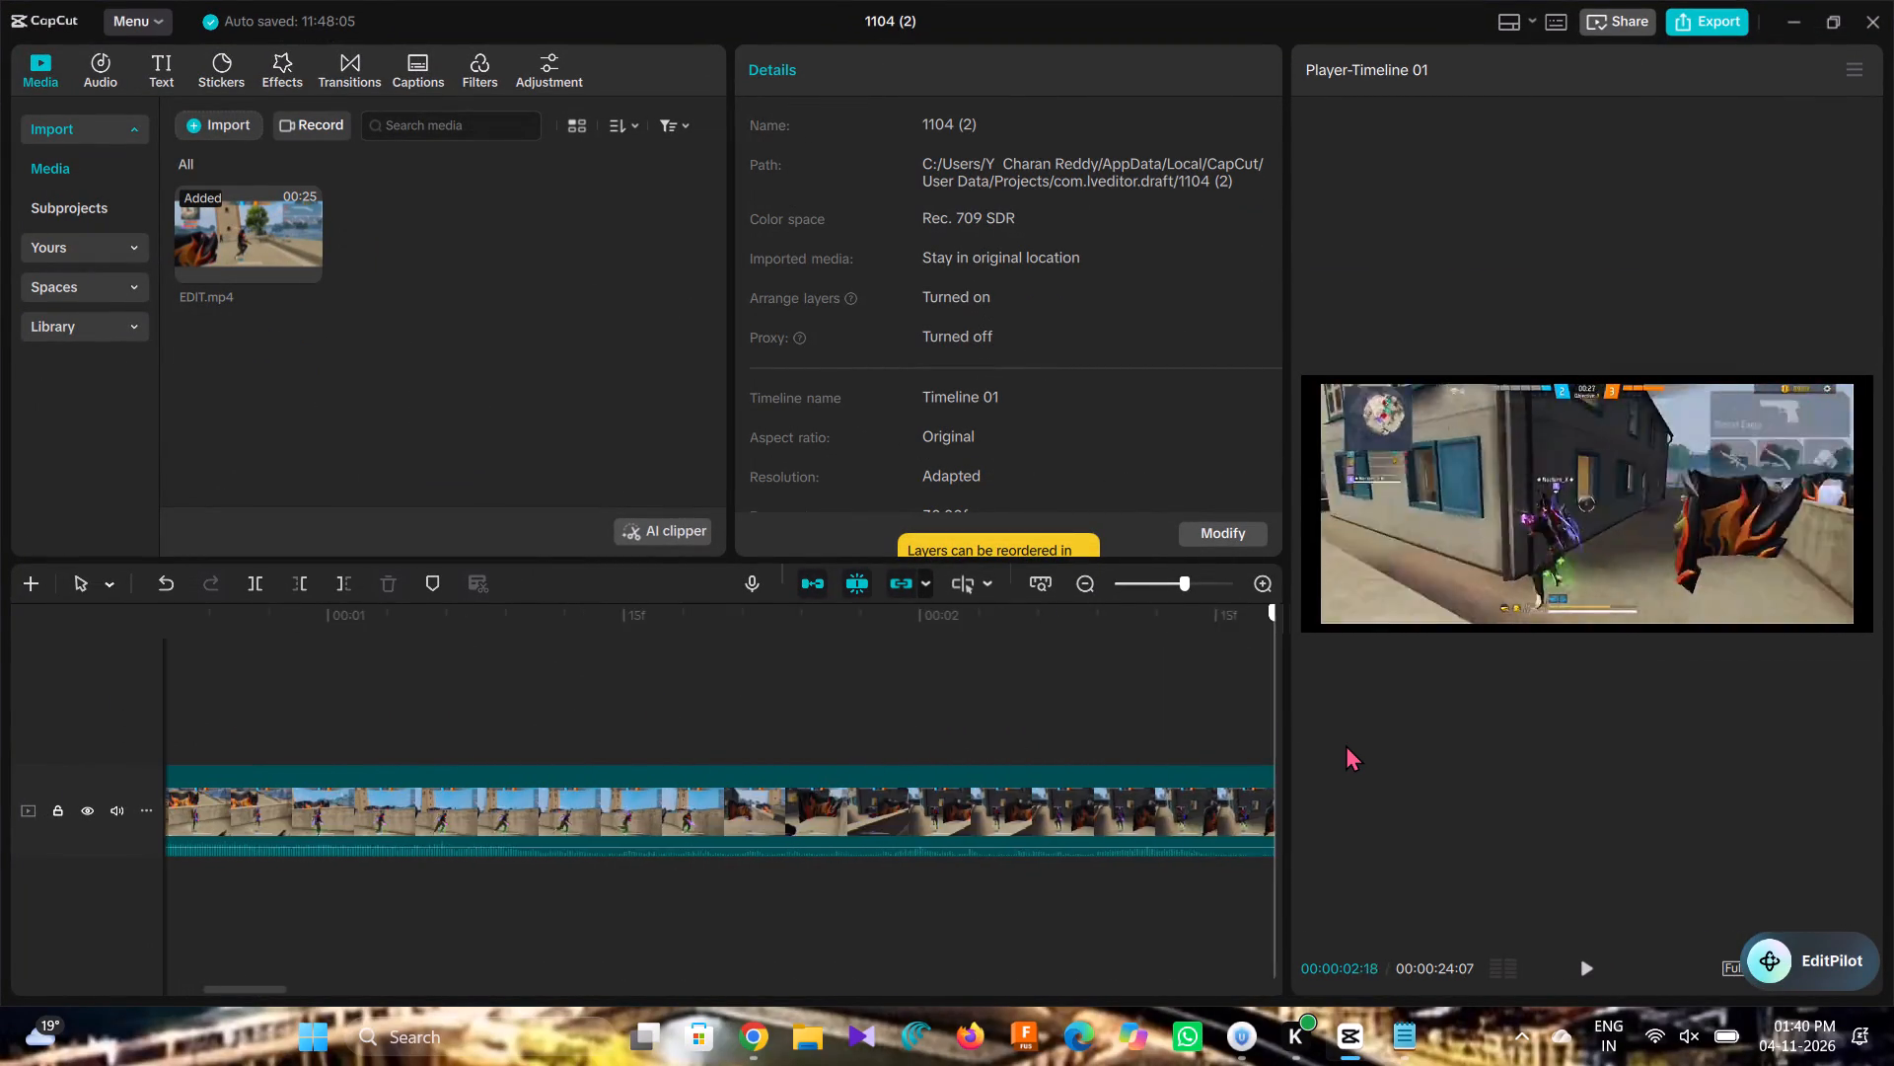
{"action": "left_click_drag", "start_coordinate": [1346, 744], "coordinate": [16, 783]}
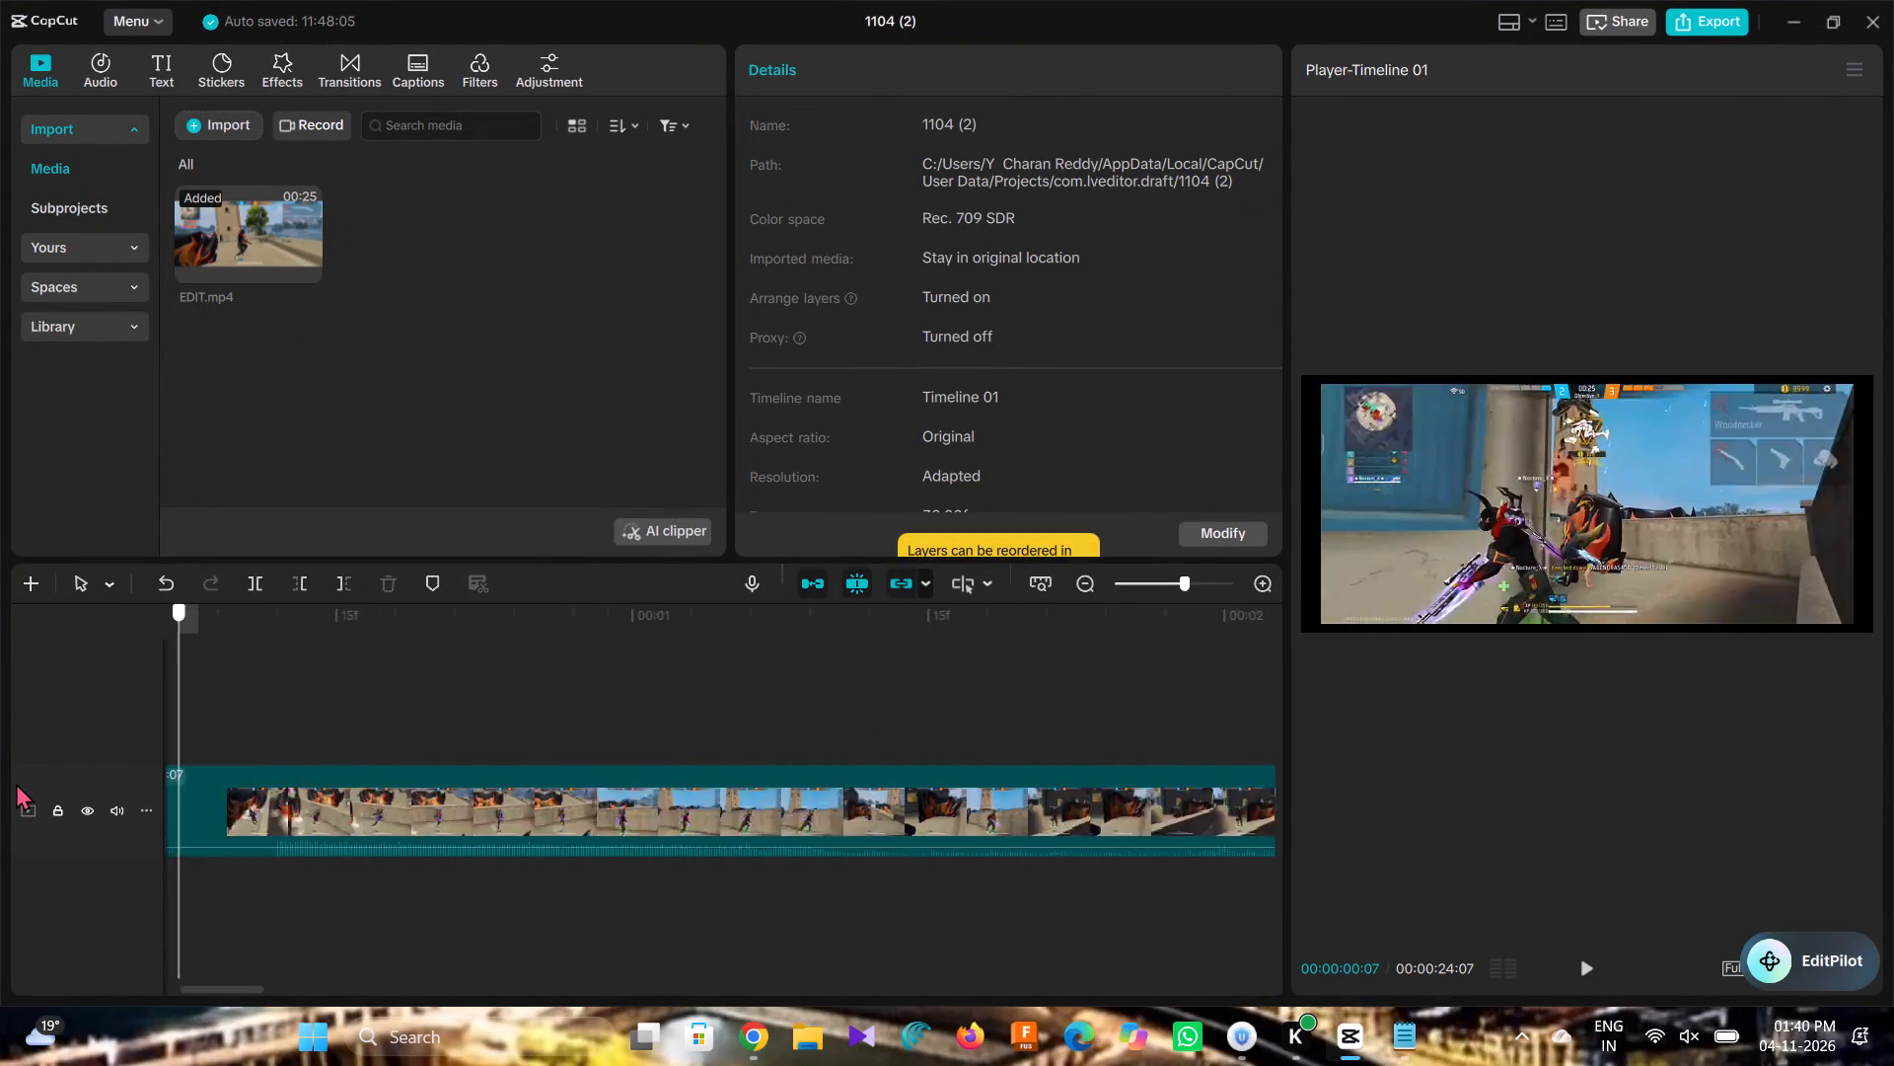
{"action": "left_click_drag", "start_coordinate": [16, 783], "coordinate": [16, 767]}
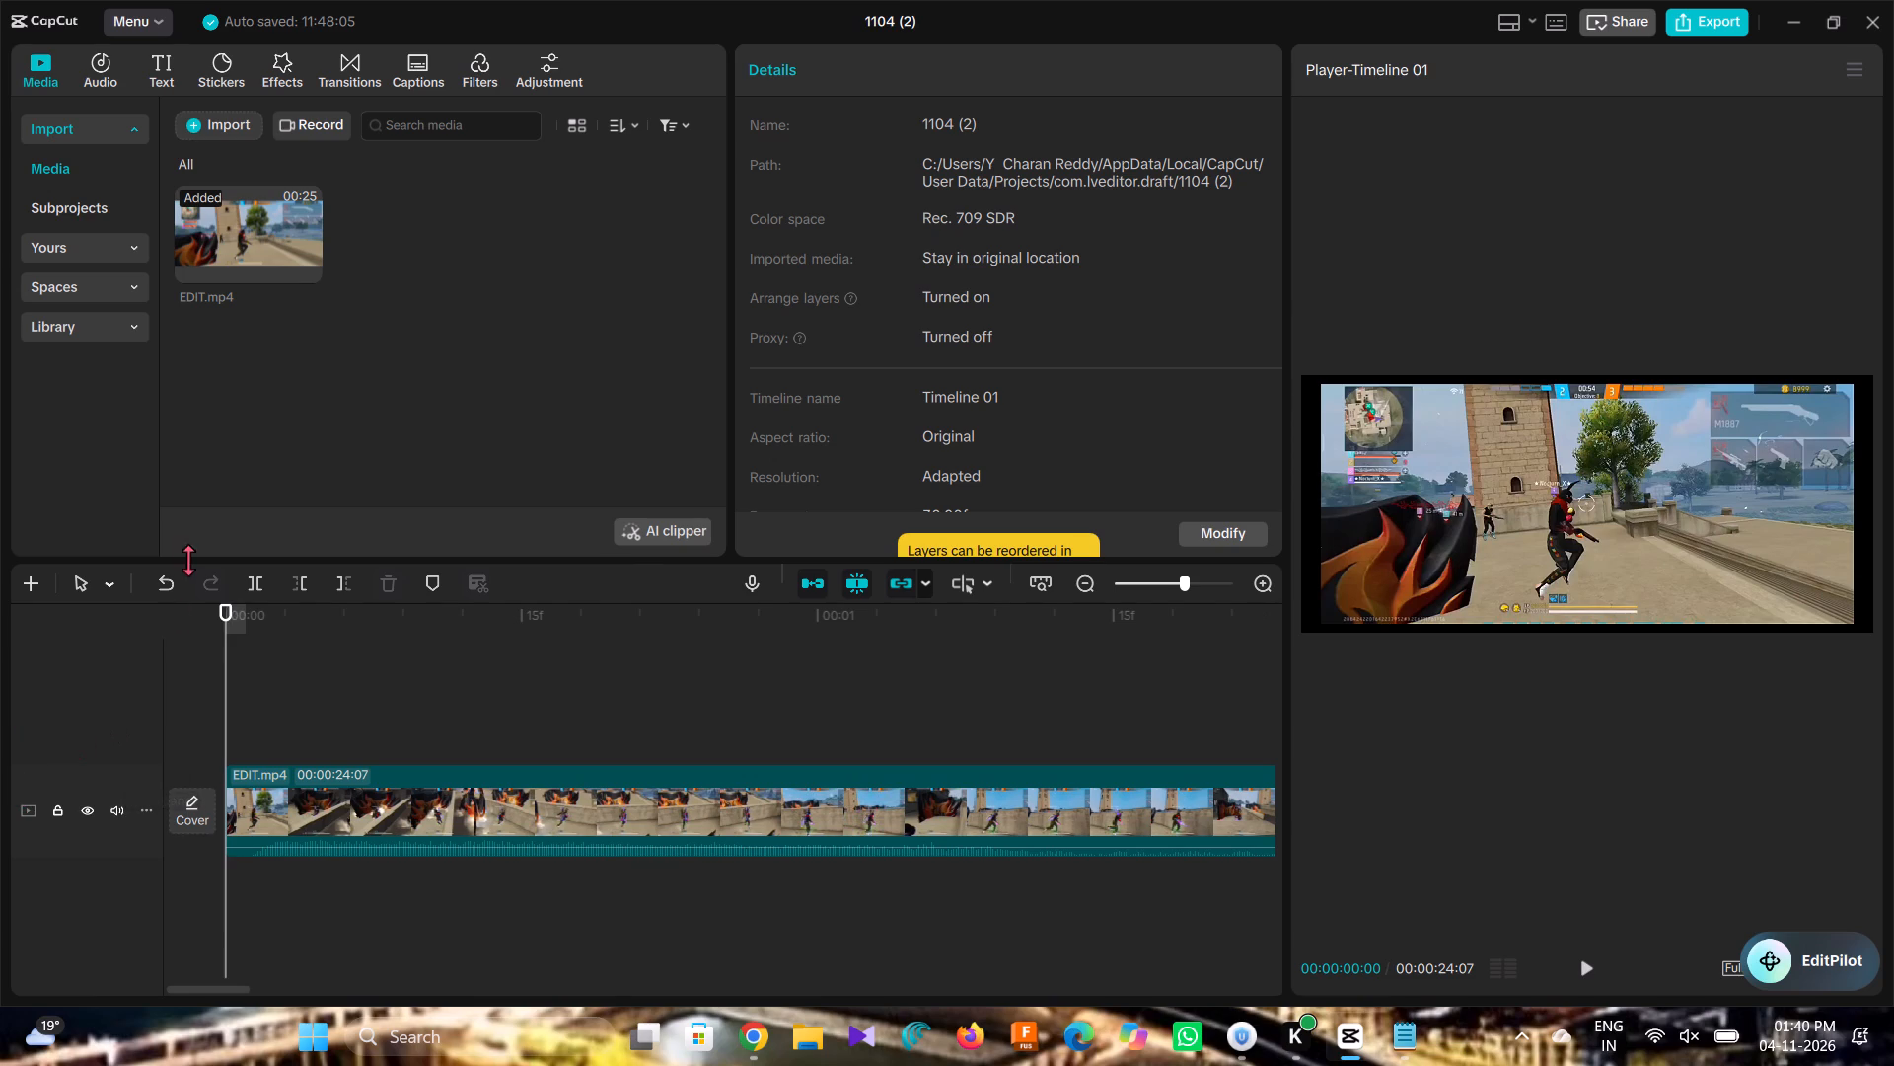
Add a default text layer on its own track above the EDIT.mp4 clip, starting at 00:00.
{"action": "left_click", "coordinate": [156, 78]}
{"action": "left_click", "coordinate": [221, 174]}
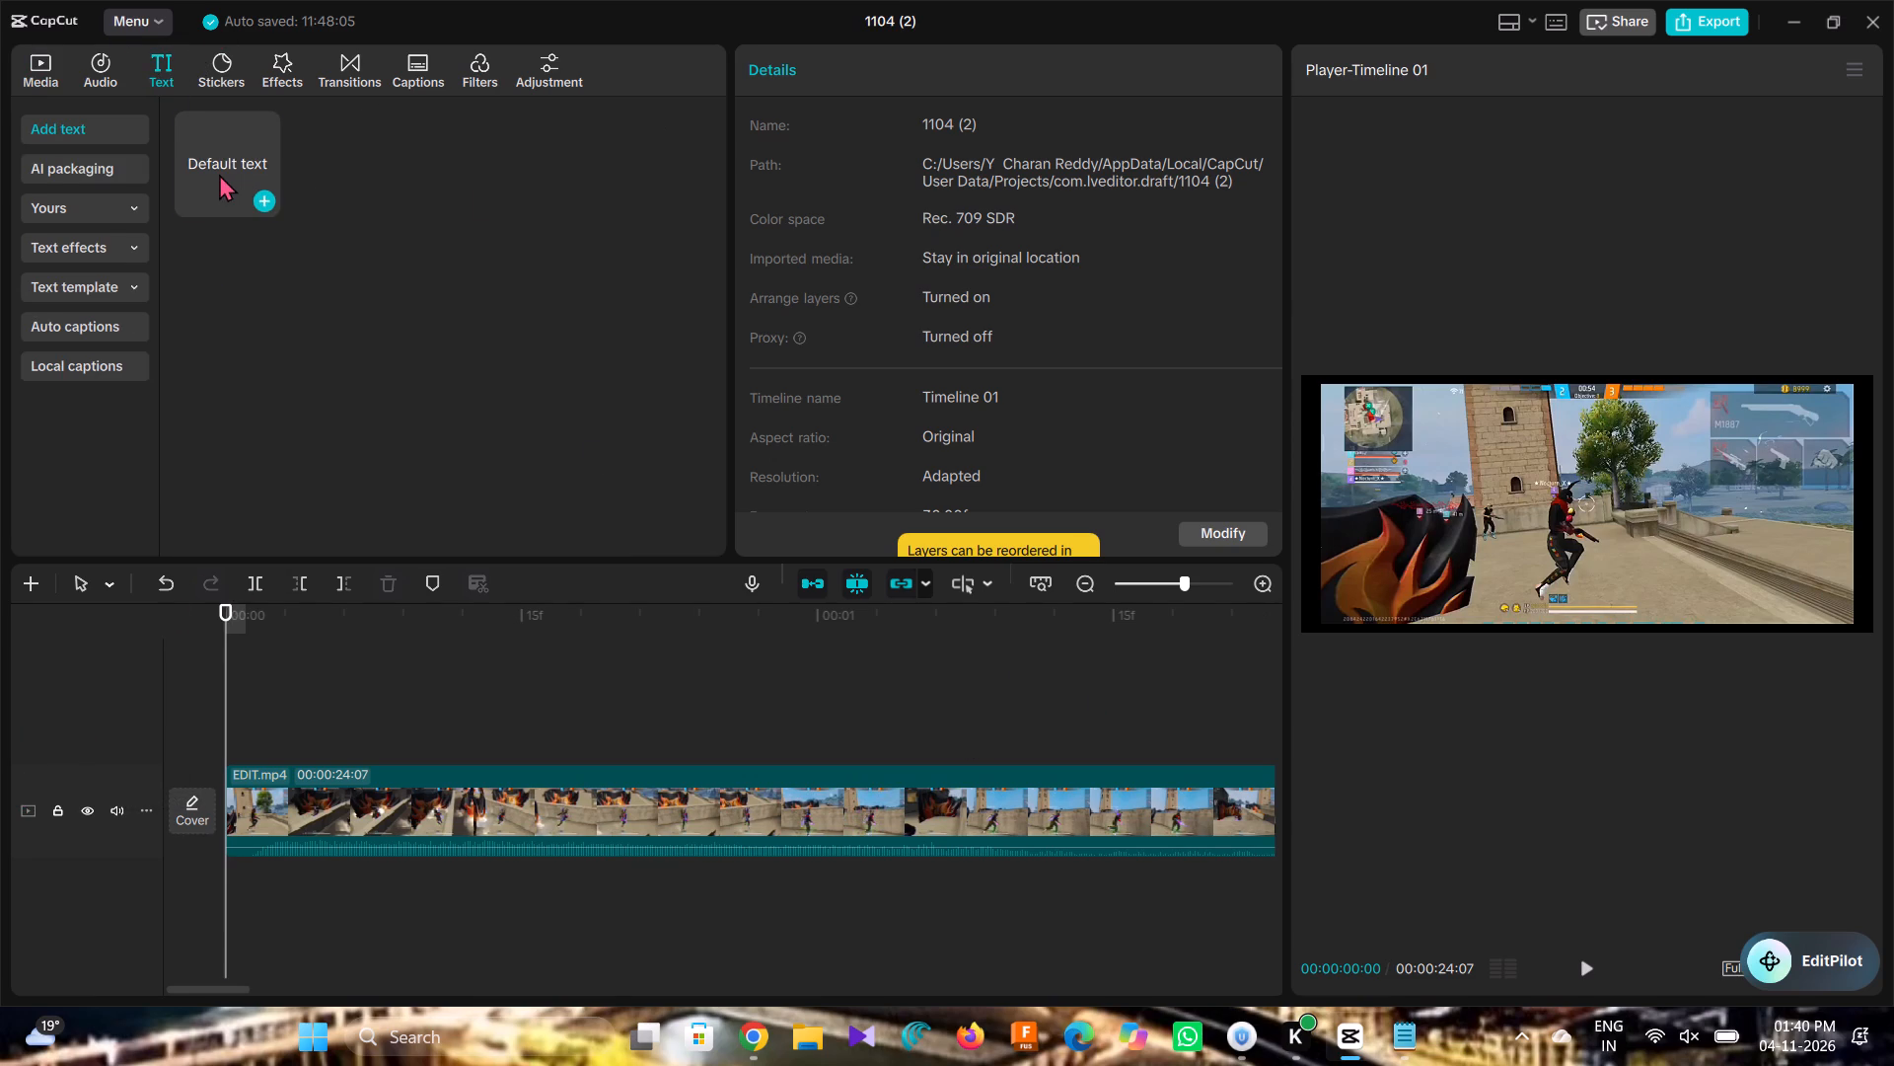
{"action": "left_click_drag", "start_coordinate": [216, 157], "coordinate": [238, 744]}
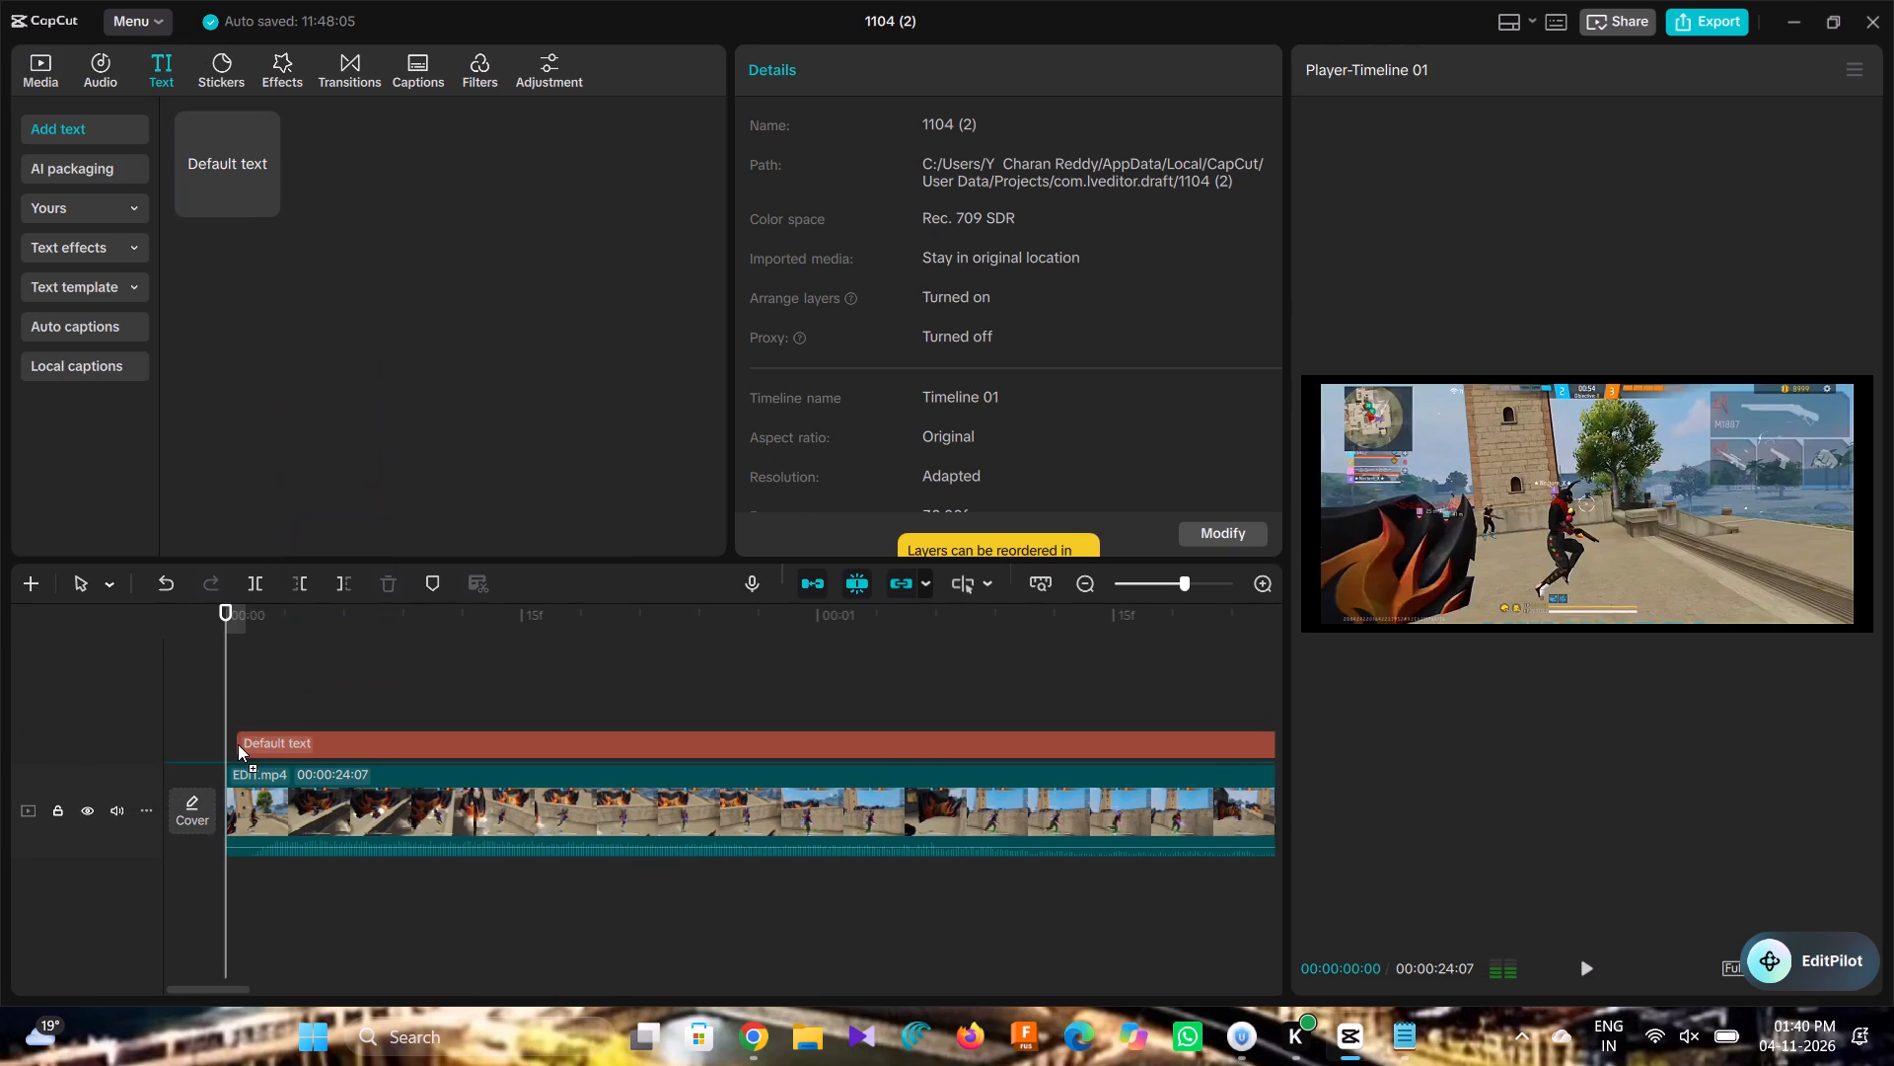
{"action": "left_click_drag", "start_coordinate": [238, 744], "coordinate": [234, 734]}
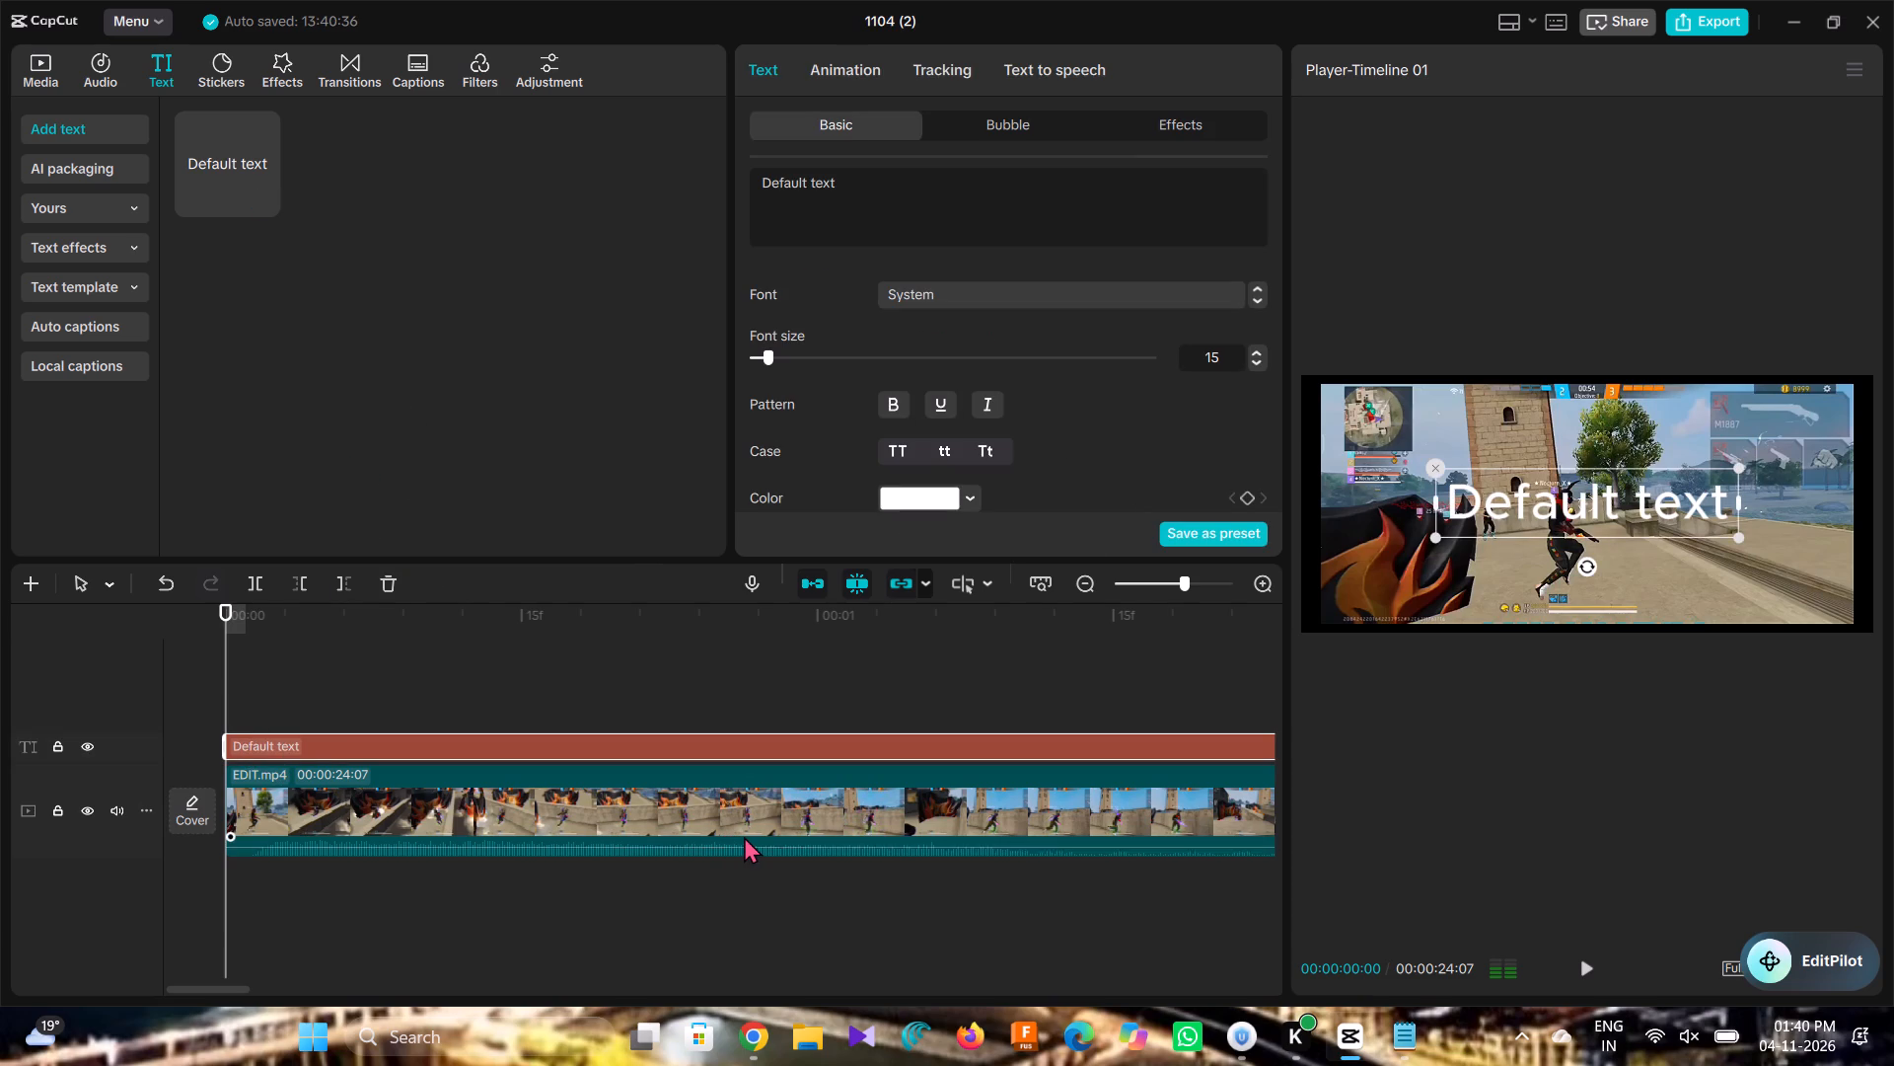
Switch to the Chrome browser window.
{"action": "key", "text": "alt+Tab"}
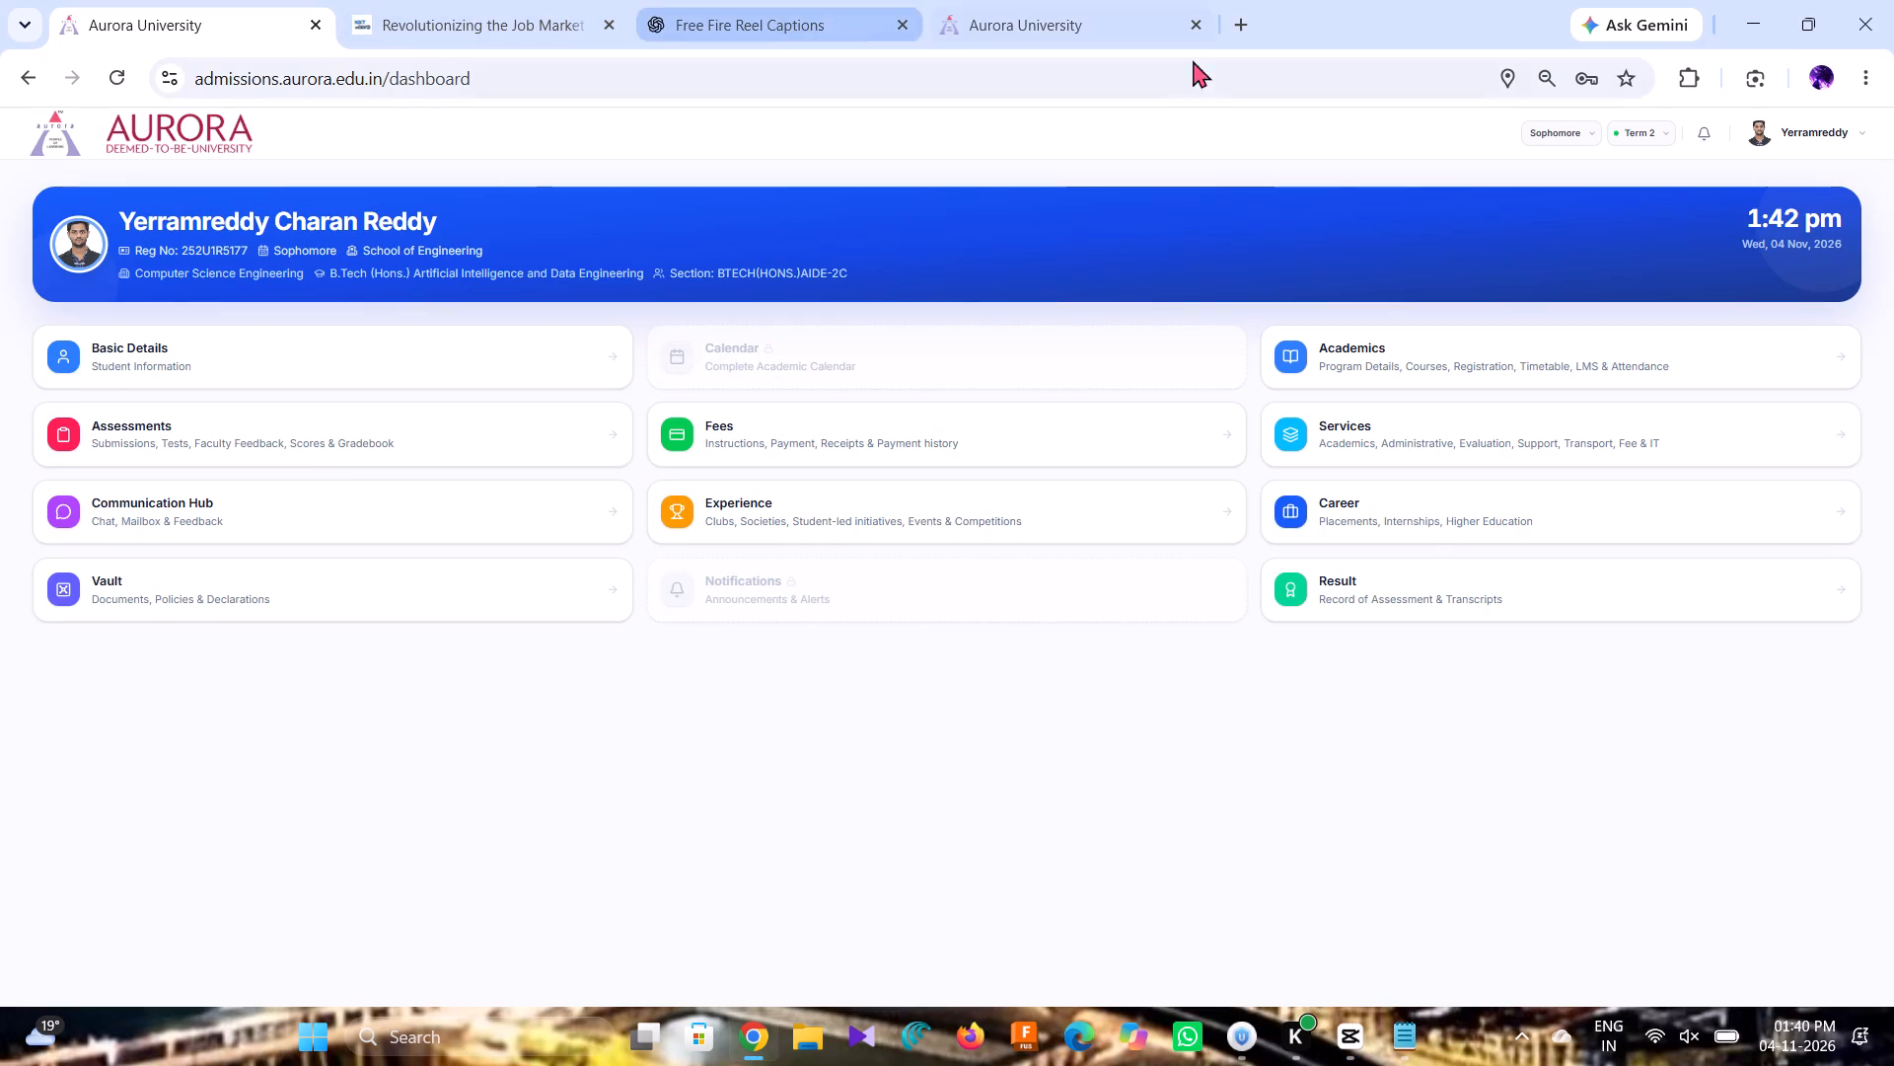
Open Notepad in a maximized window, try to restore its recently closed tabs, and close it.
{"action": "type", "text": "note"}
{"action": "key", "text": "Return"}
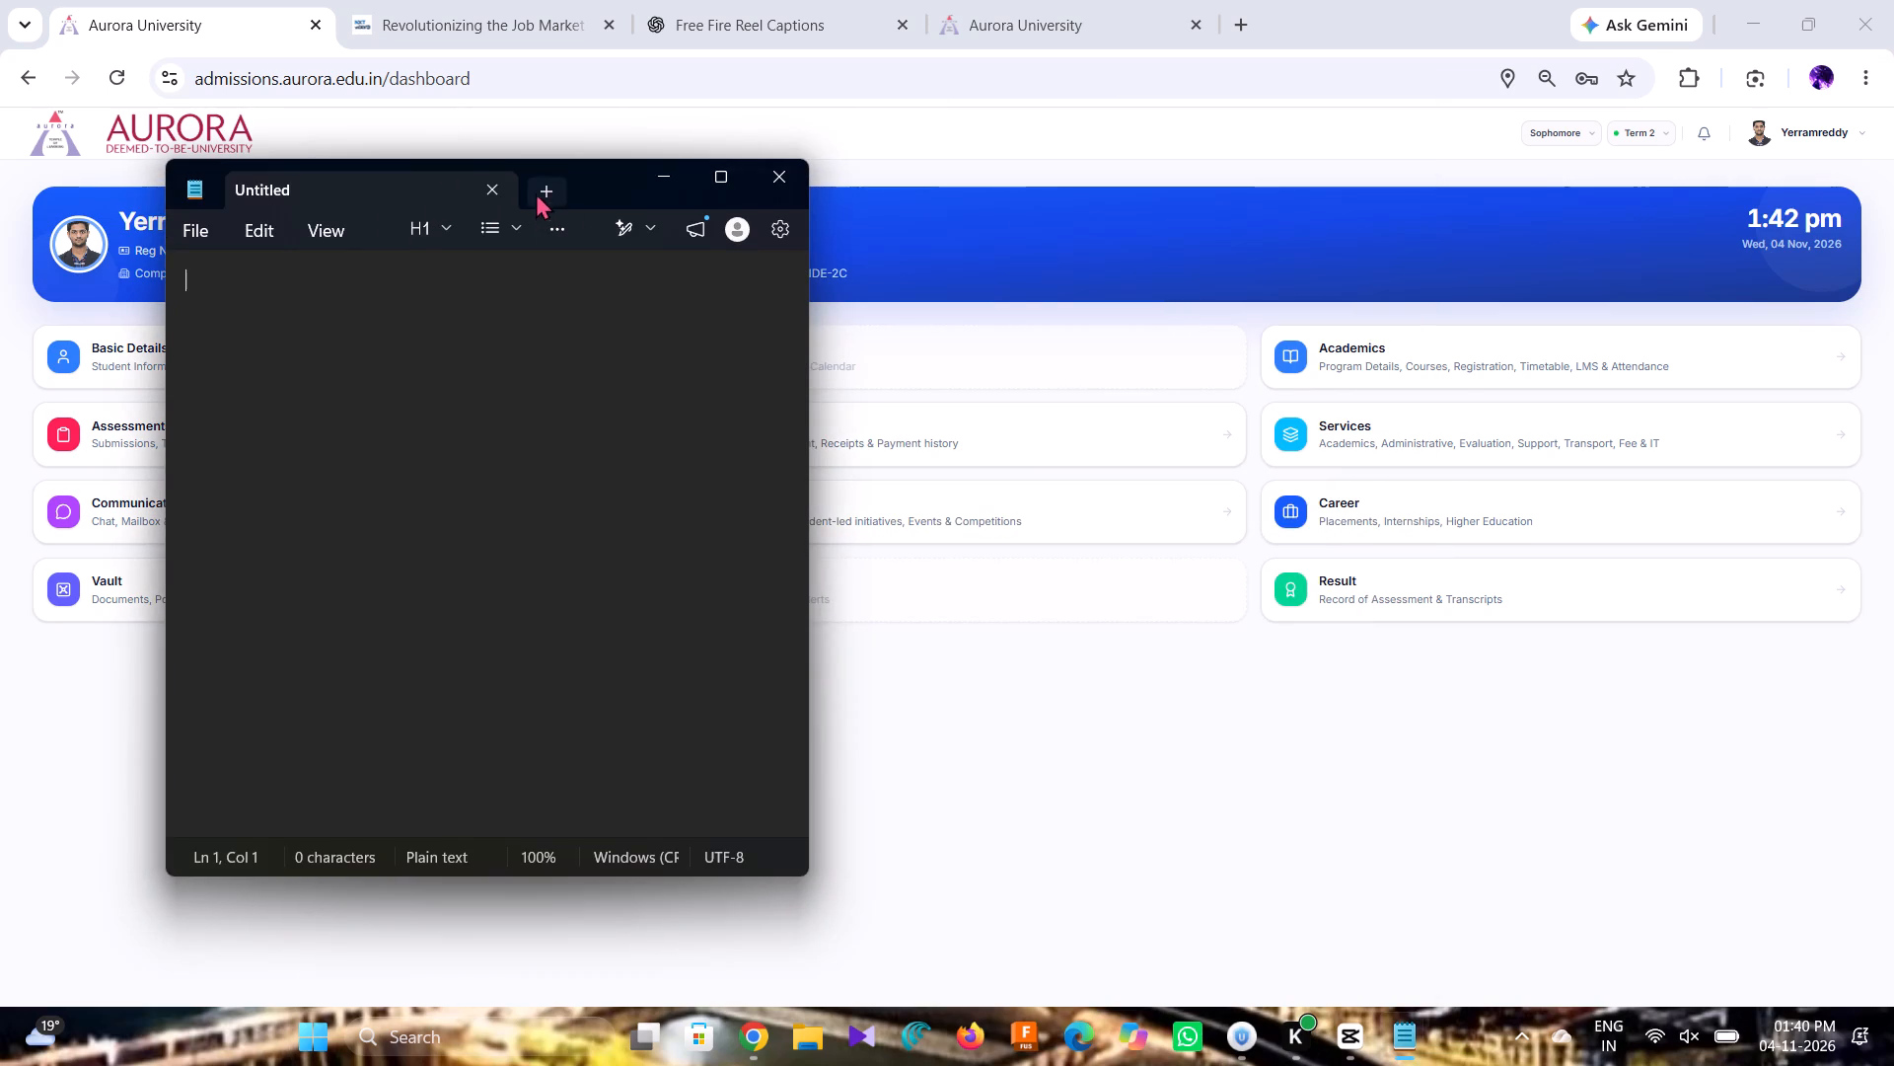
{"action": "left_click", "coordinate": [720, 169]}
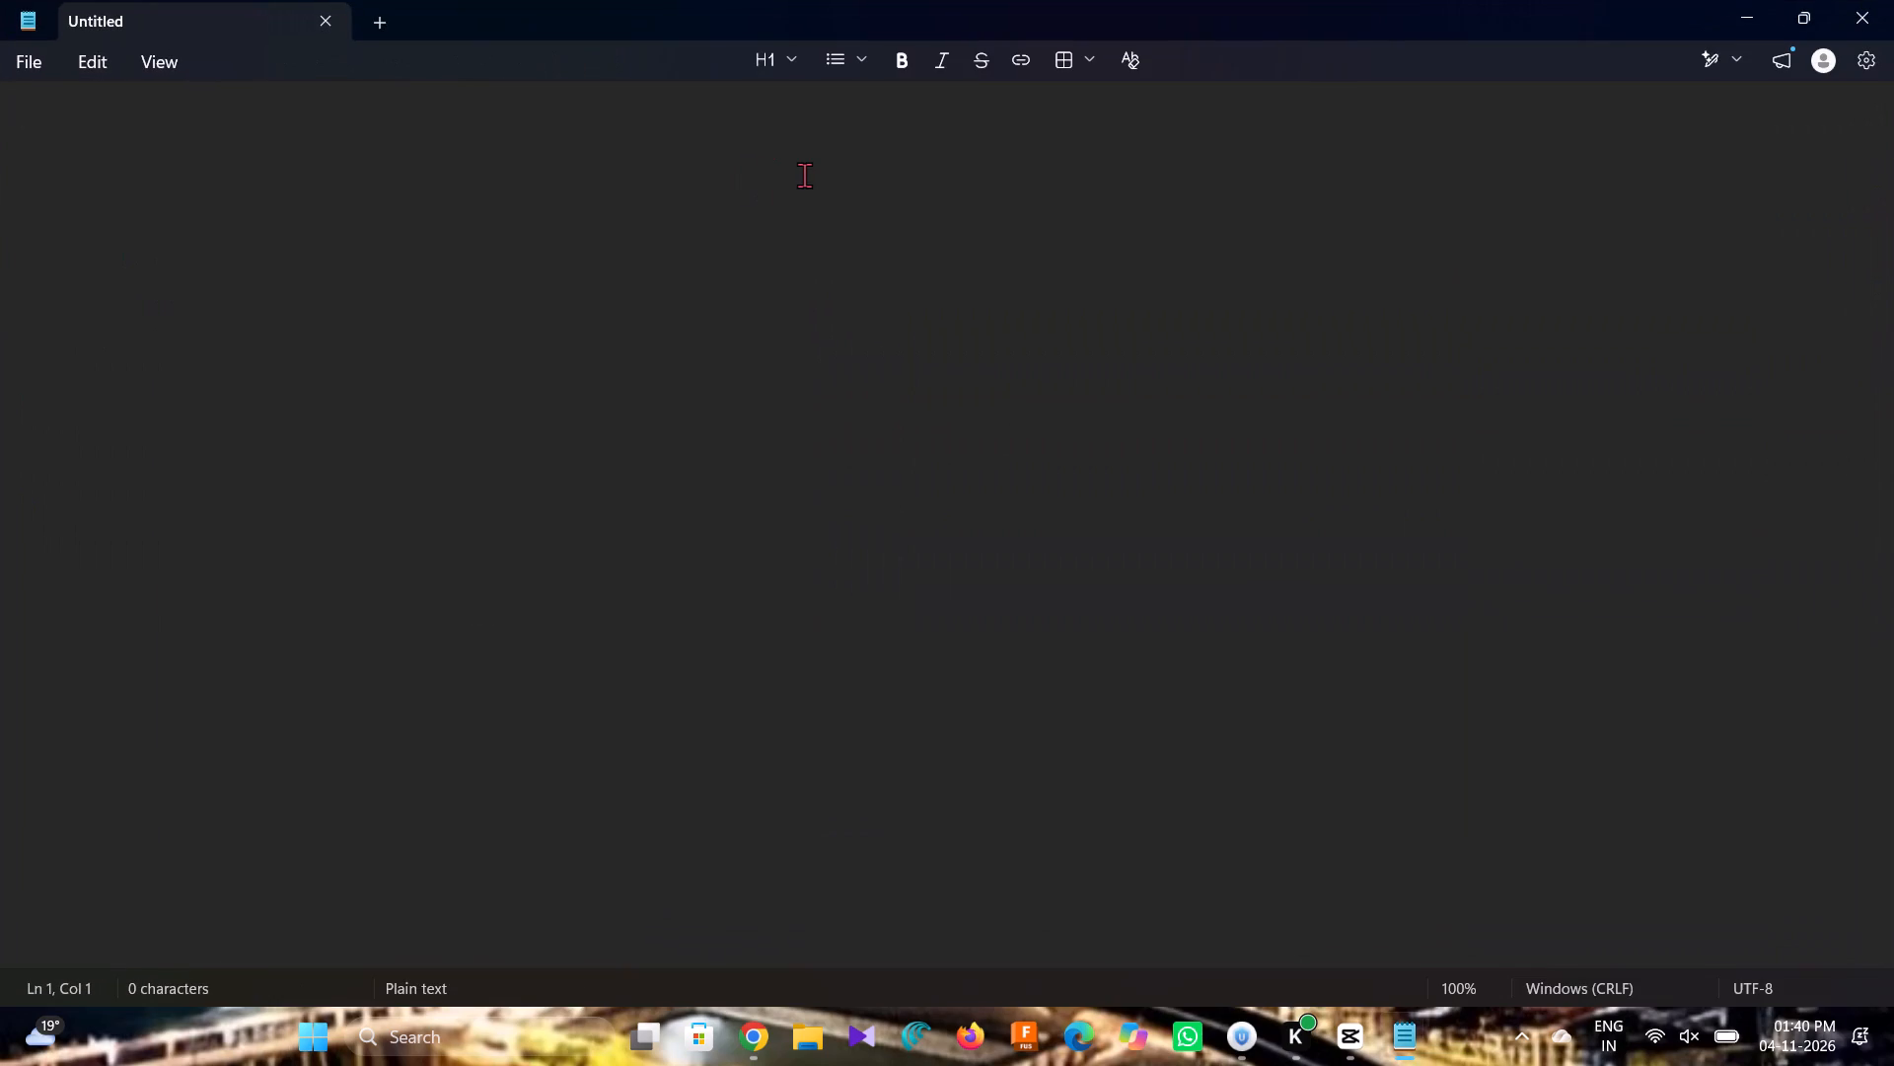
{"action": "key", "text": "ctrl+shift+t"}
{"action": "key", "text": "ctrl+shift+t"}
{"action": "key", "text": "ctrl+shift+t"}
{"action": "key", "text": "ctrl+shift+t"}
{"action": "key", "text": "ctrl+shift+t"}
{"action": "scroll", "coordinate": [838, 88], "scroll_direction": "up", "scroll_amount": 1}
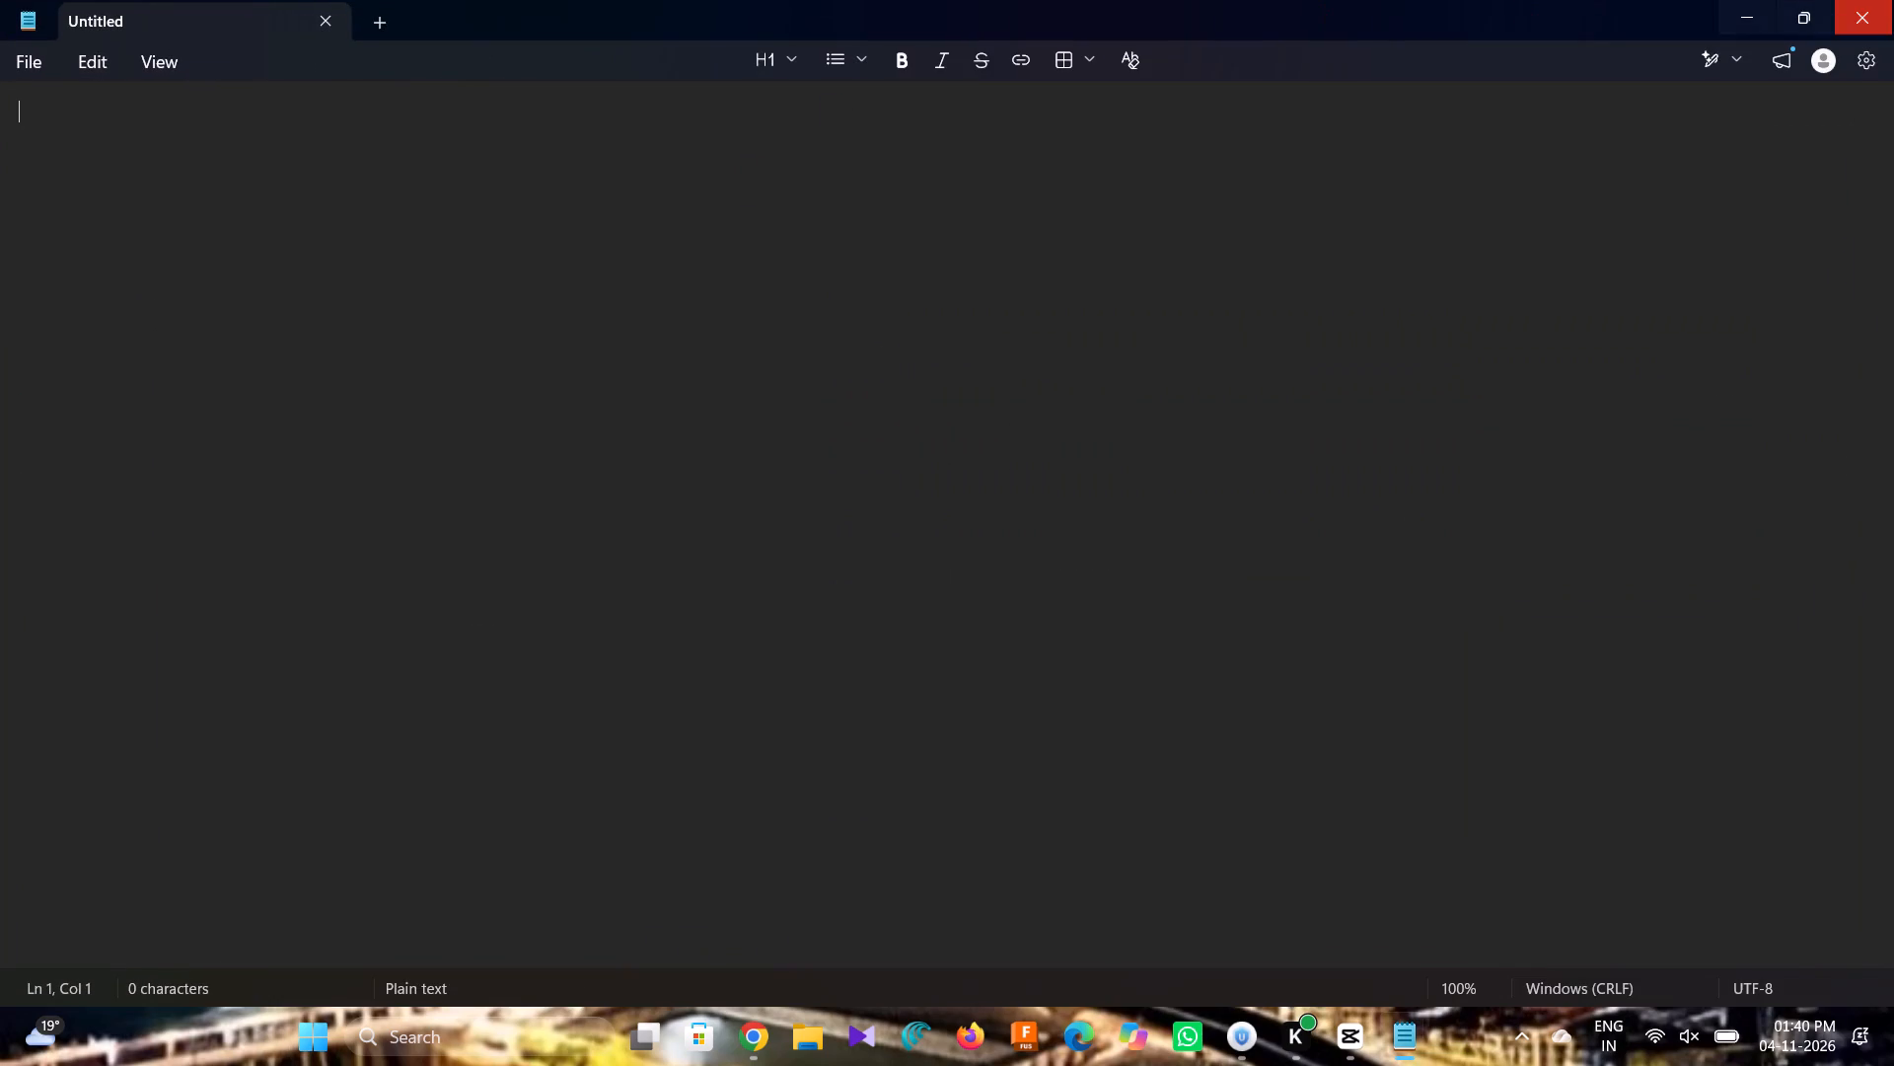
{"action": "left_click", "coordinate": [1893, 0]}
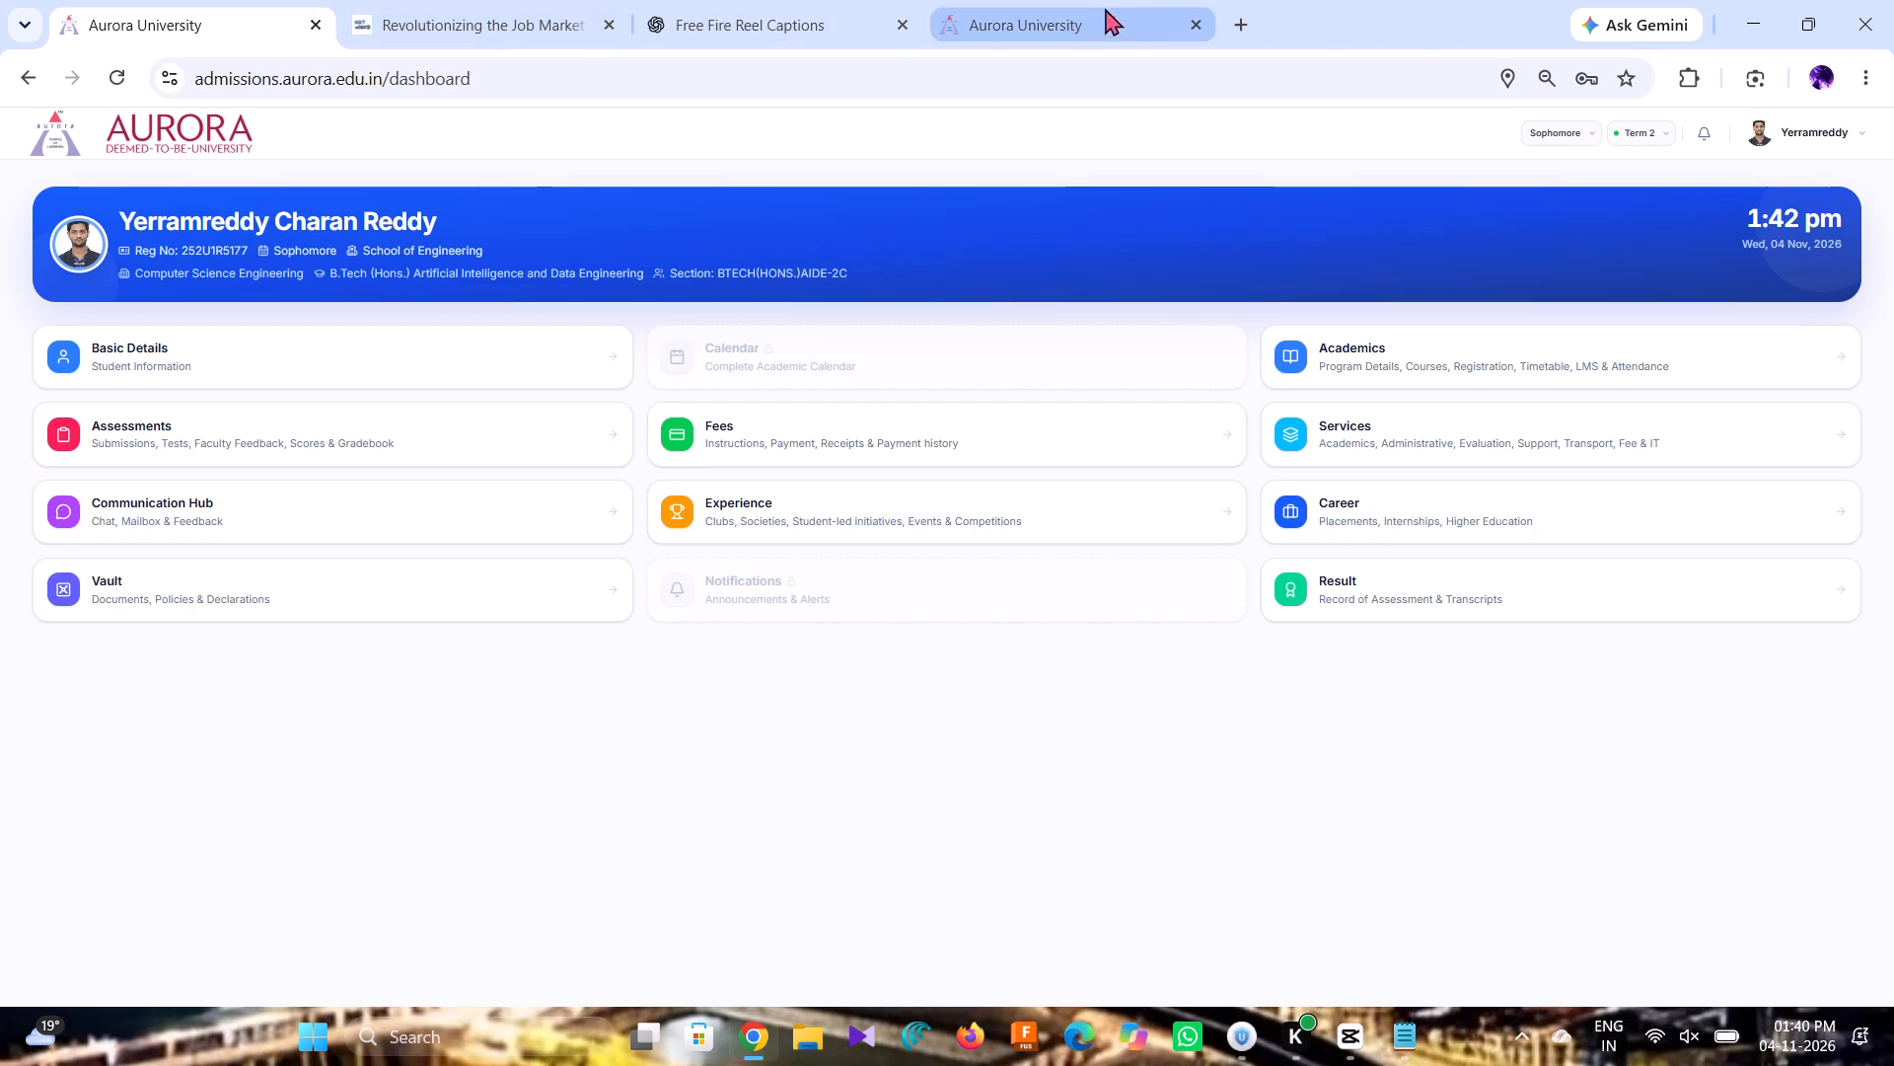
Look up WhatsApp Web in a new browser tab.
{"action": "left_click", "coordinate": [1230, 20]}
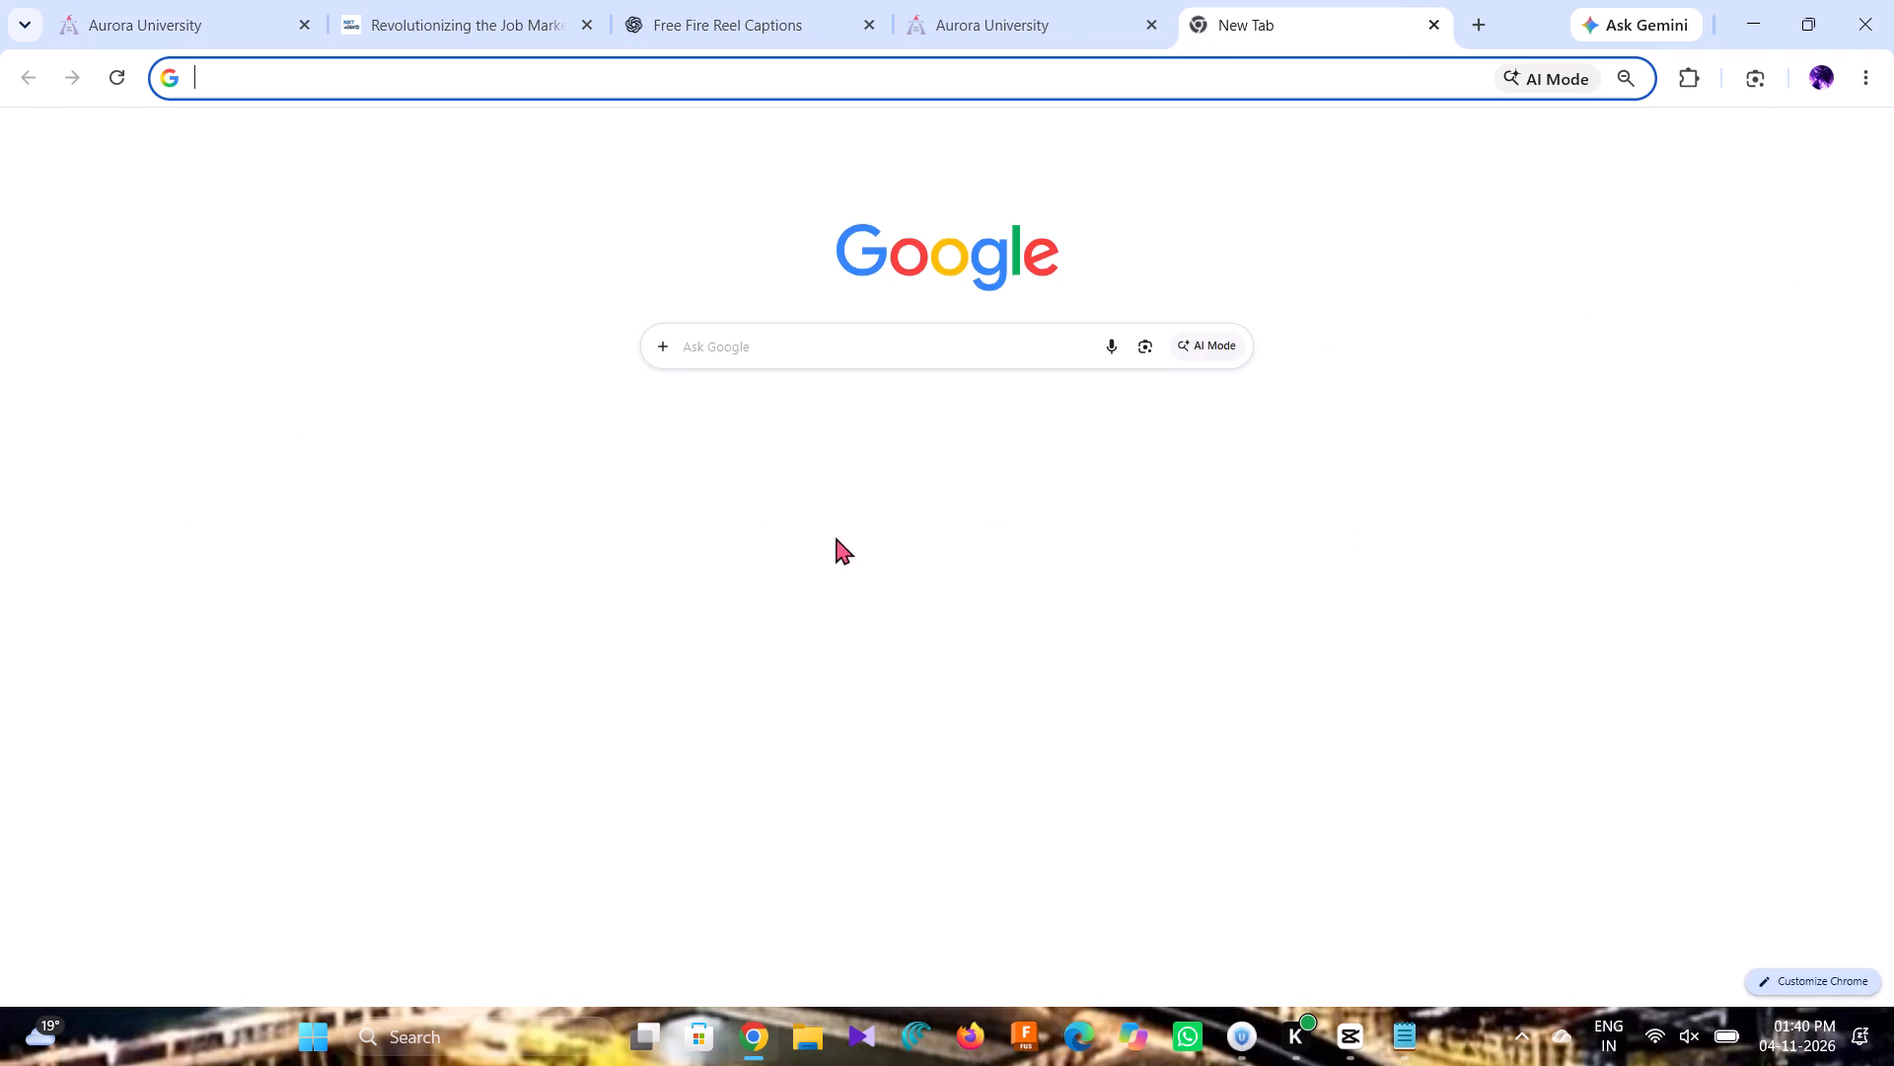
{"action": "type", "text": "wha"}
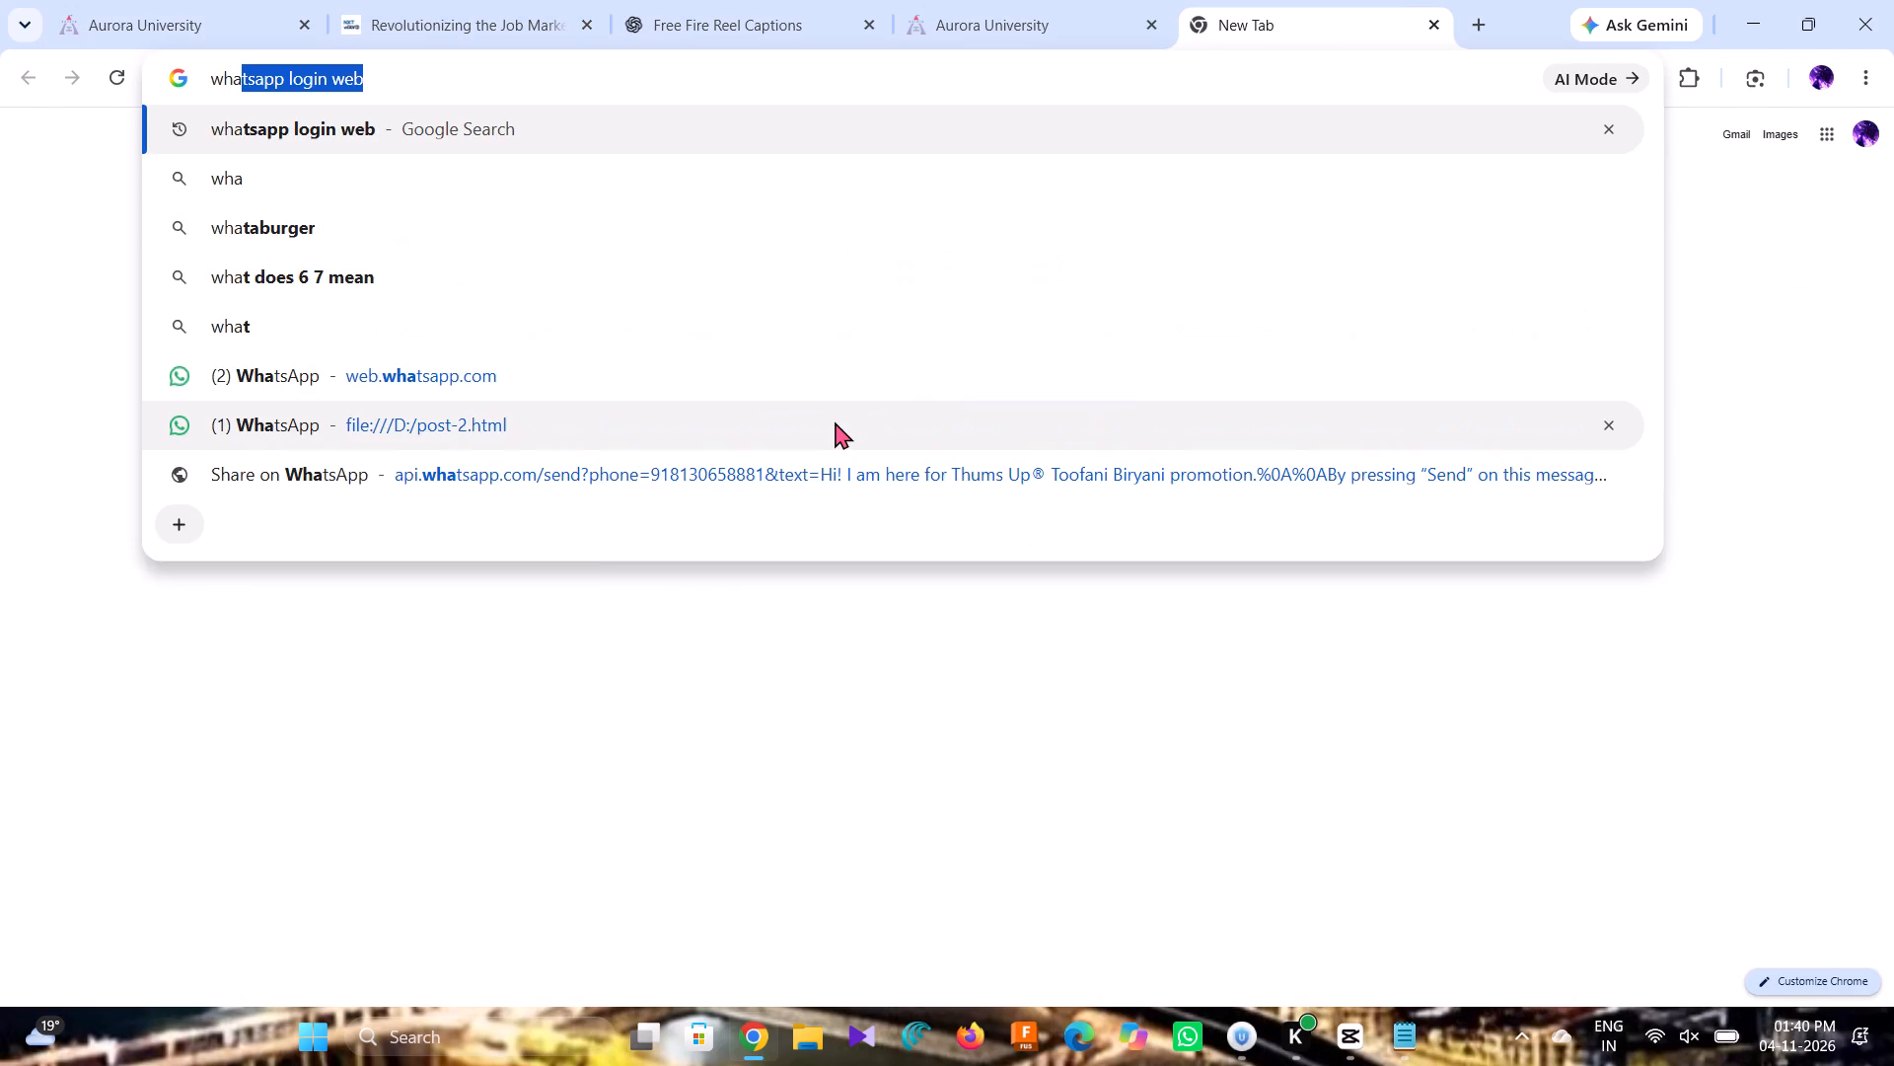
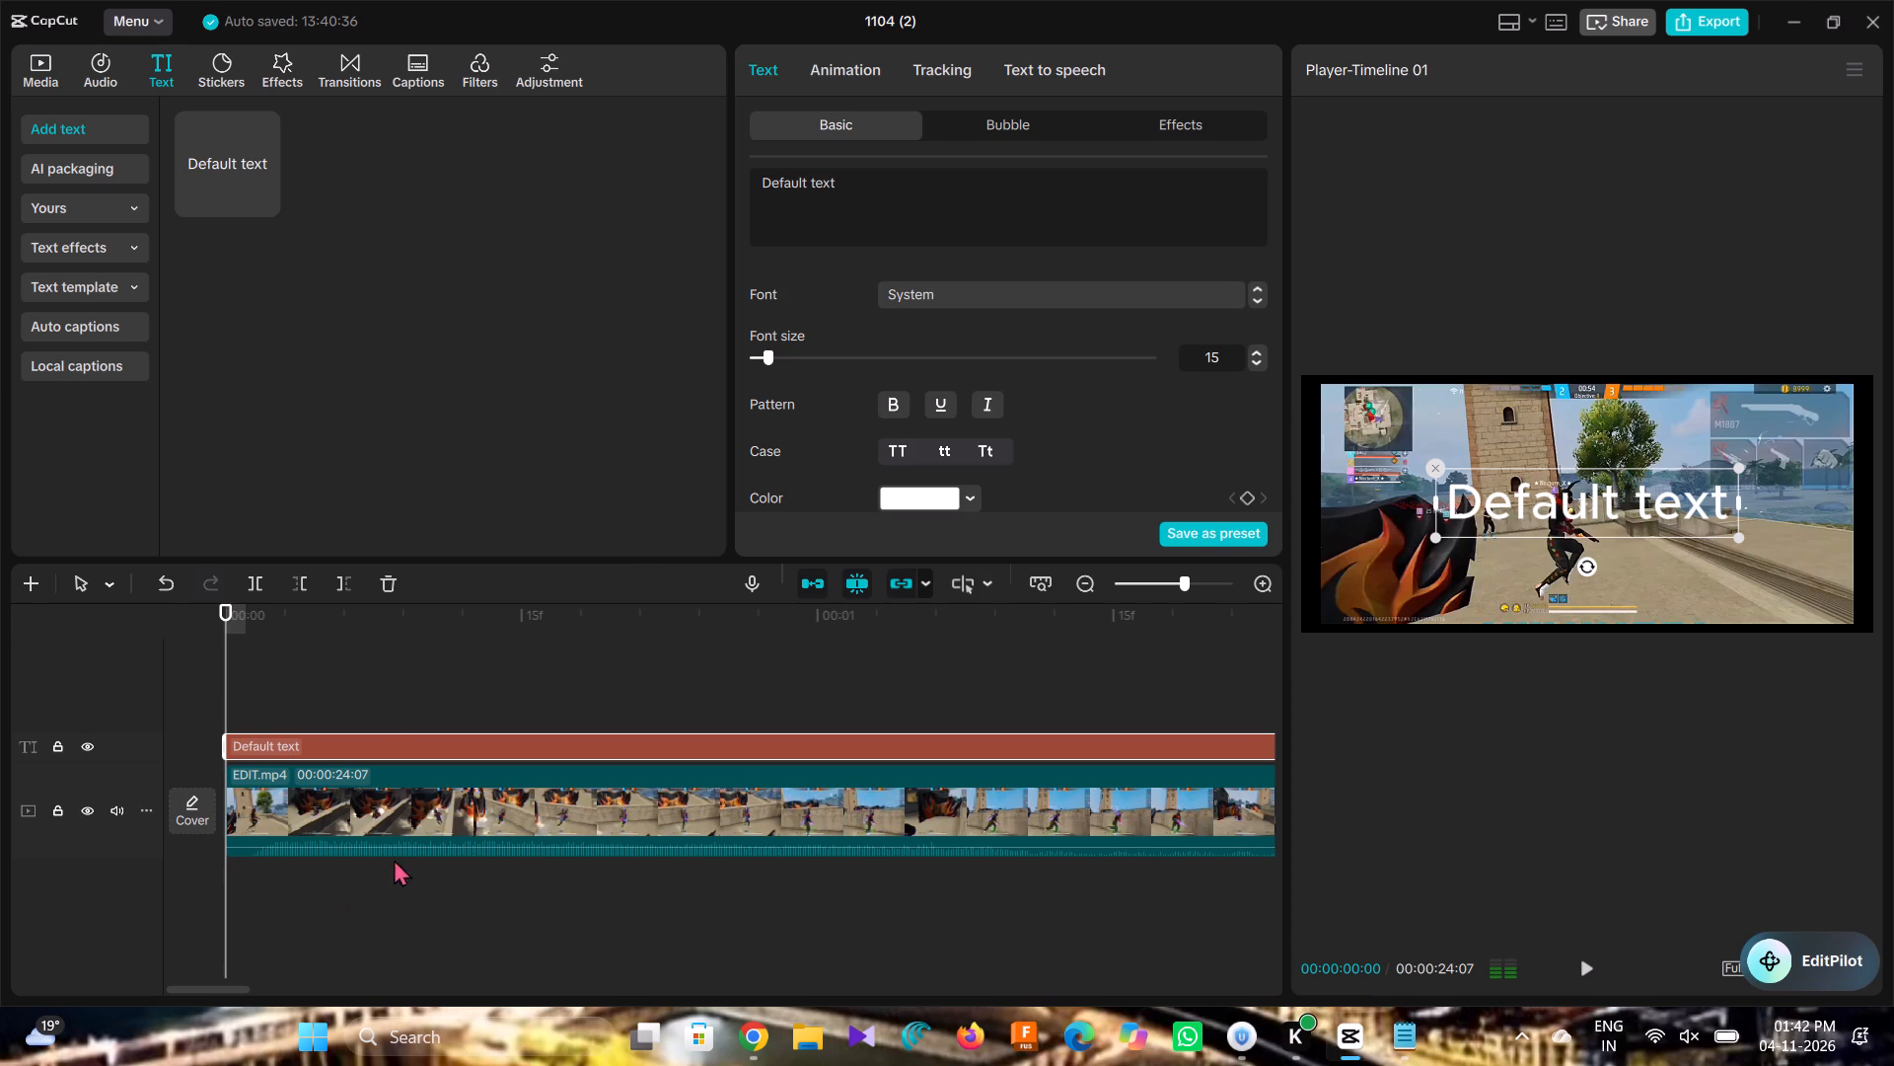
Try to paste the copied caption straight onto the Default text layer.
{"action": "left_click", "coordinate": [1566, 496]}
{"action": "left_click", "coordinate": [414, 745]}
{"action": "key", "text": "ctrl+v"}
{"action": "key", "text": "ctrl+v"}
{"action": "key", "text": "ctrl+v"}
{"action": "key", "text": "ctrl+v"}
Delete the Default text layer from the timeline.
{"action": "key", "text": "BackSpace"}
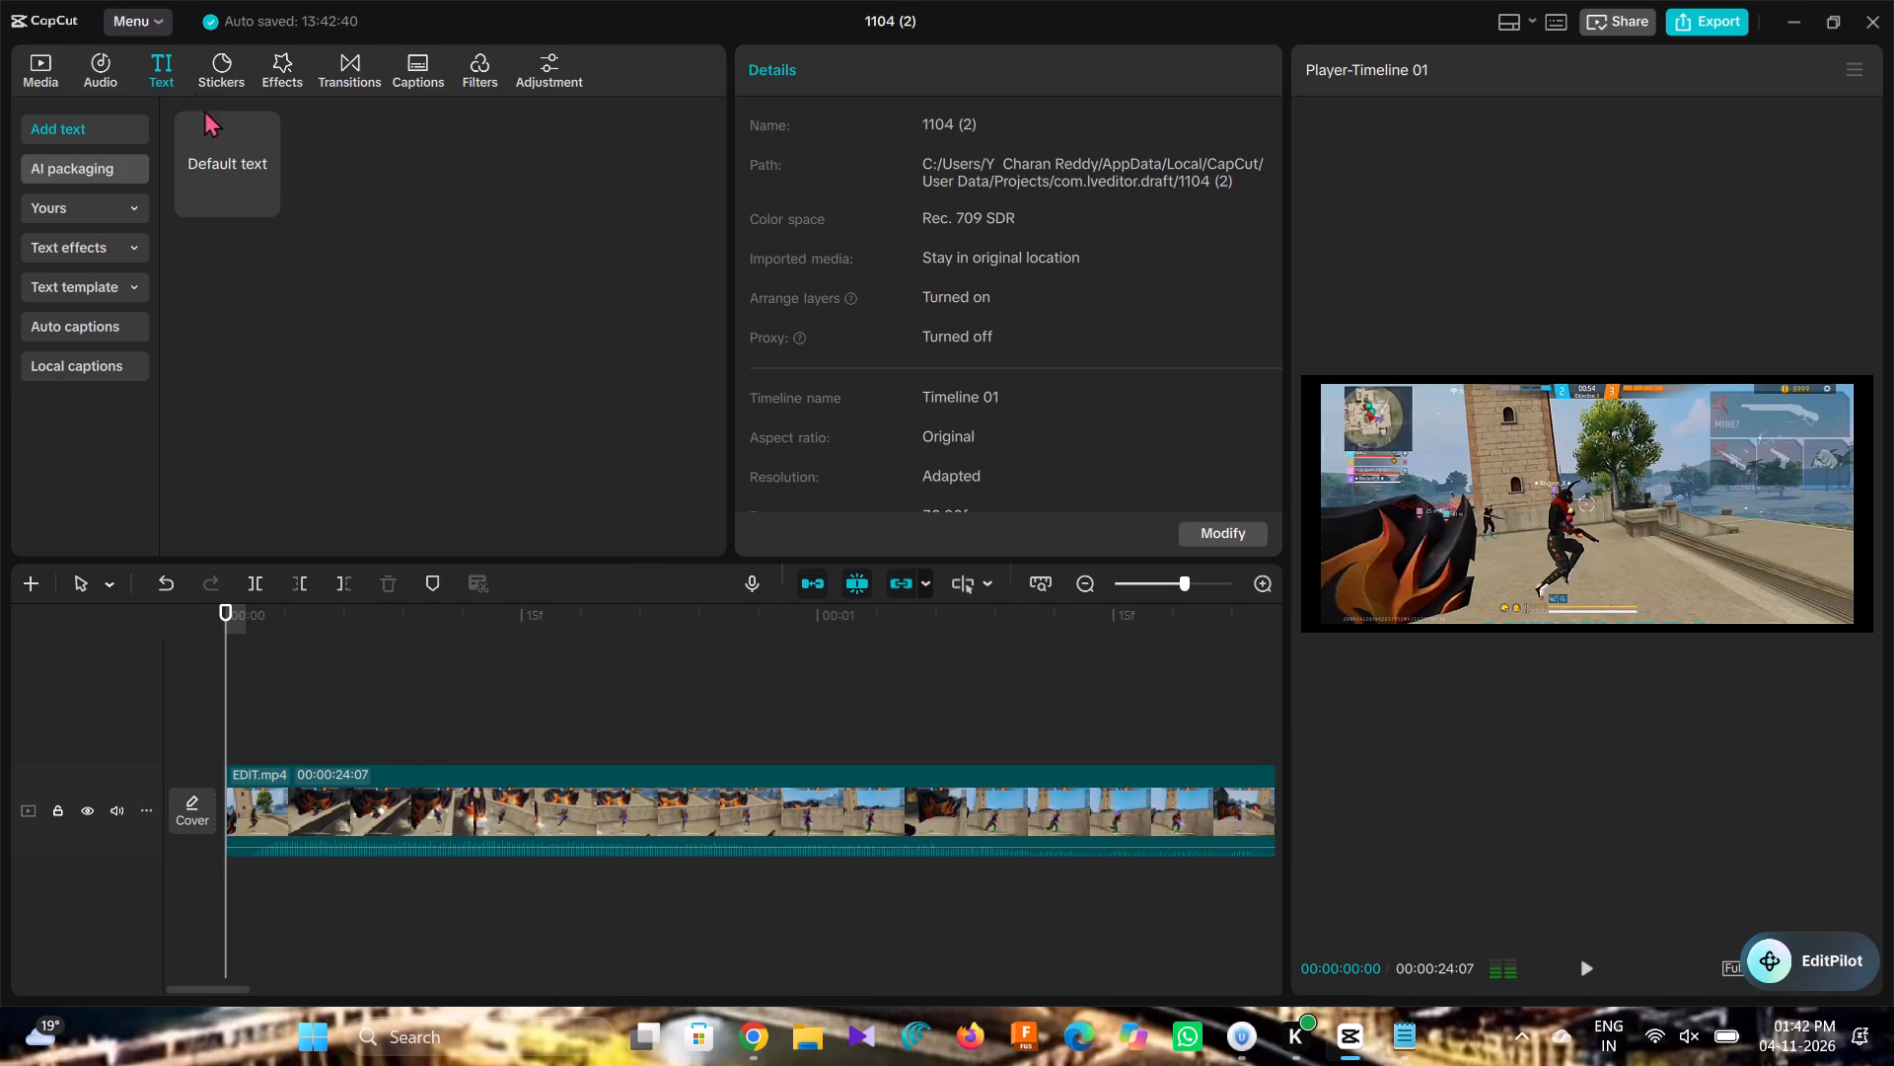
Add a fresh default text layer above the EDIT.mp4 clip, starting at 00:00.
{"action": "left_click", "coordinate": [228, 172]}
{"action": "key", "text": "ctrl+v"}
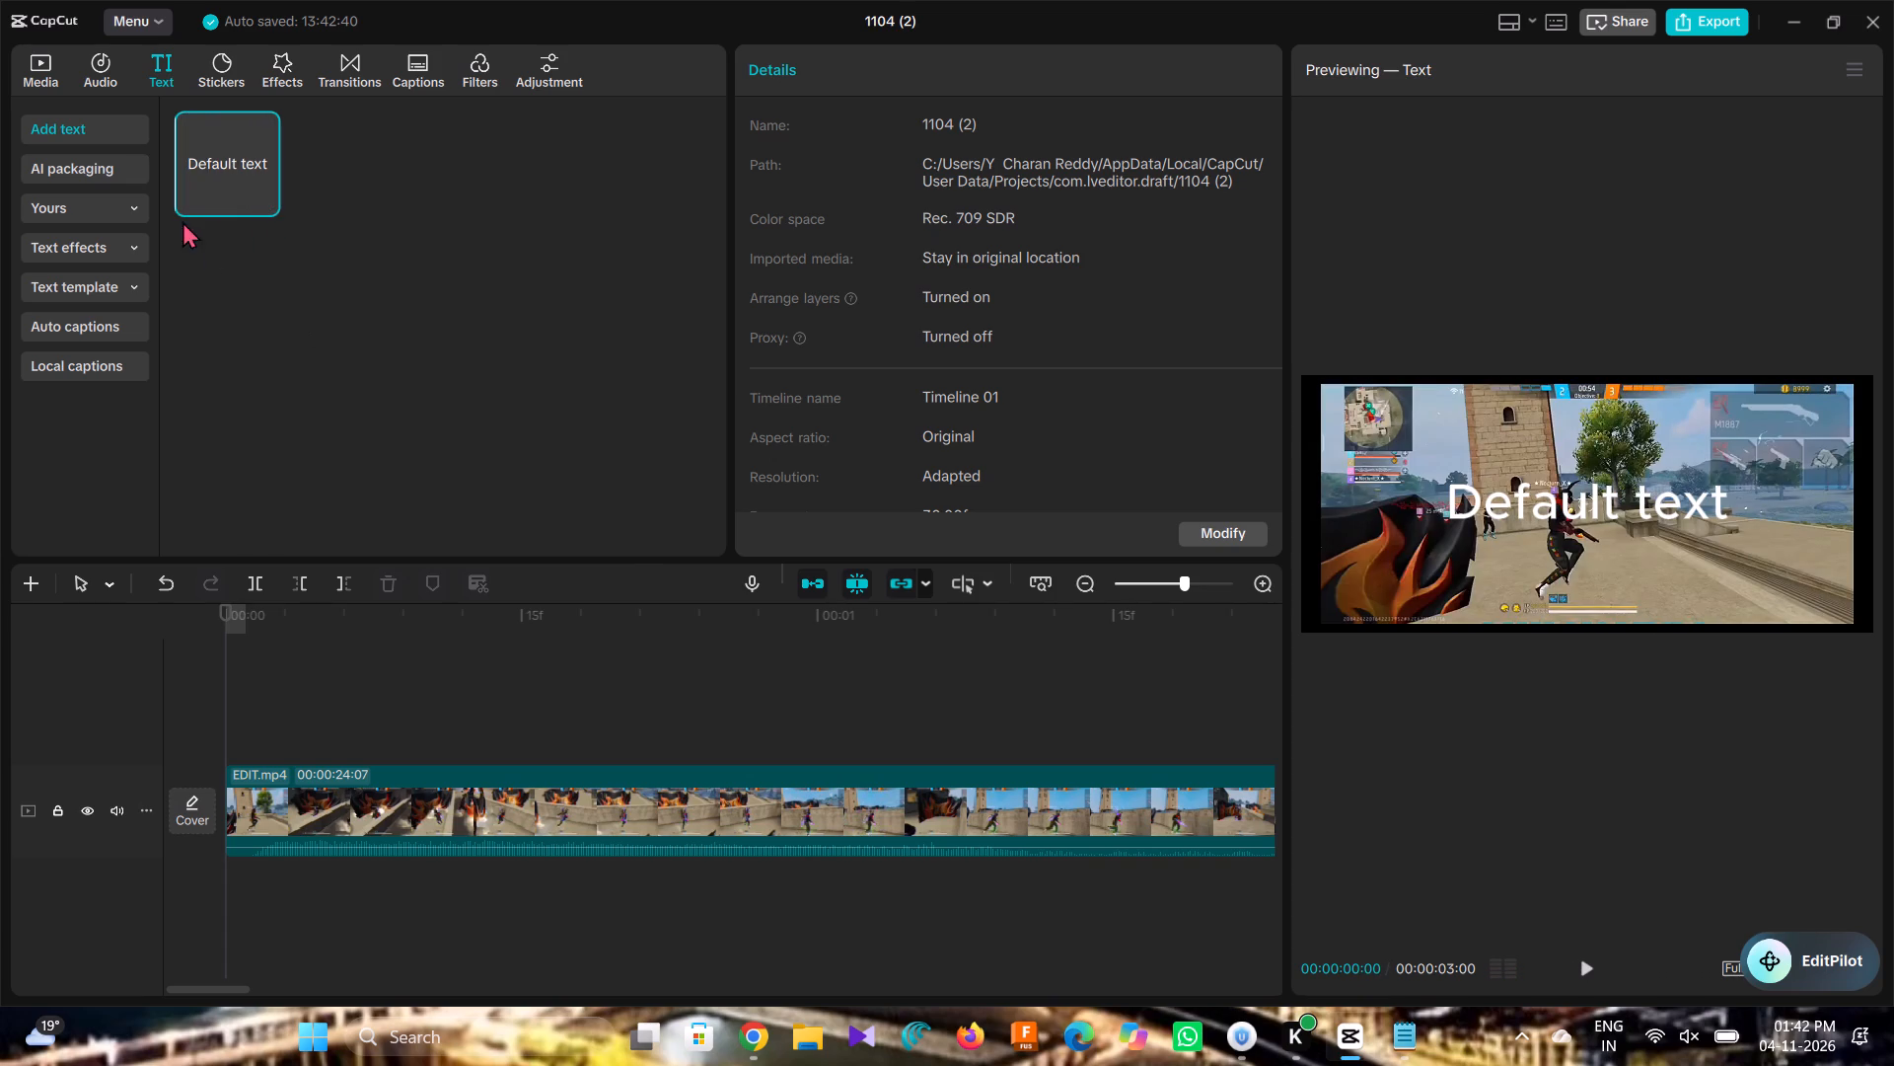
{"action": "left_click", "coordinate": [213, 161]}
{"action": "key", "text": "ctrl+v"}
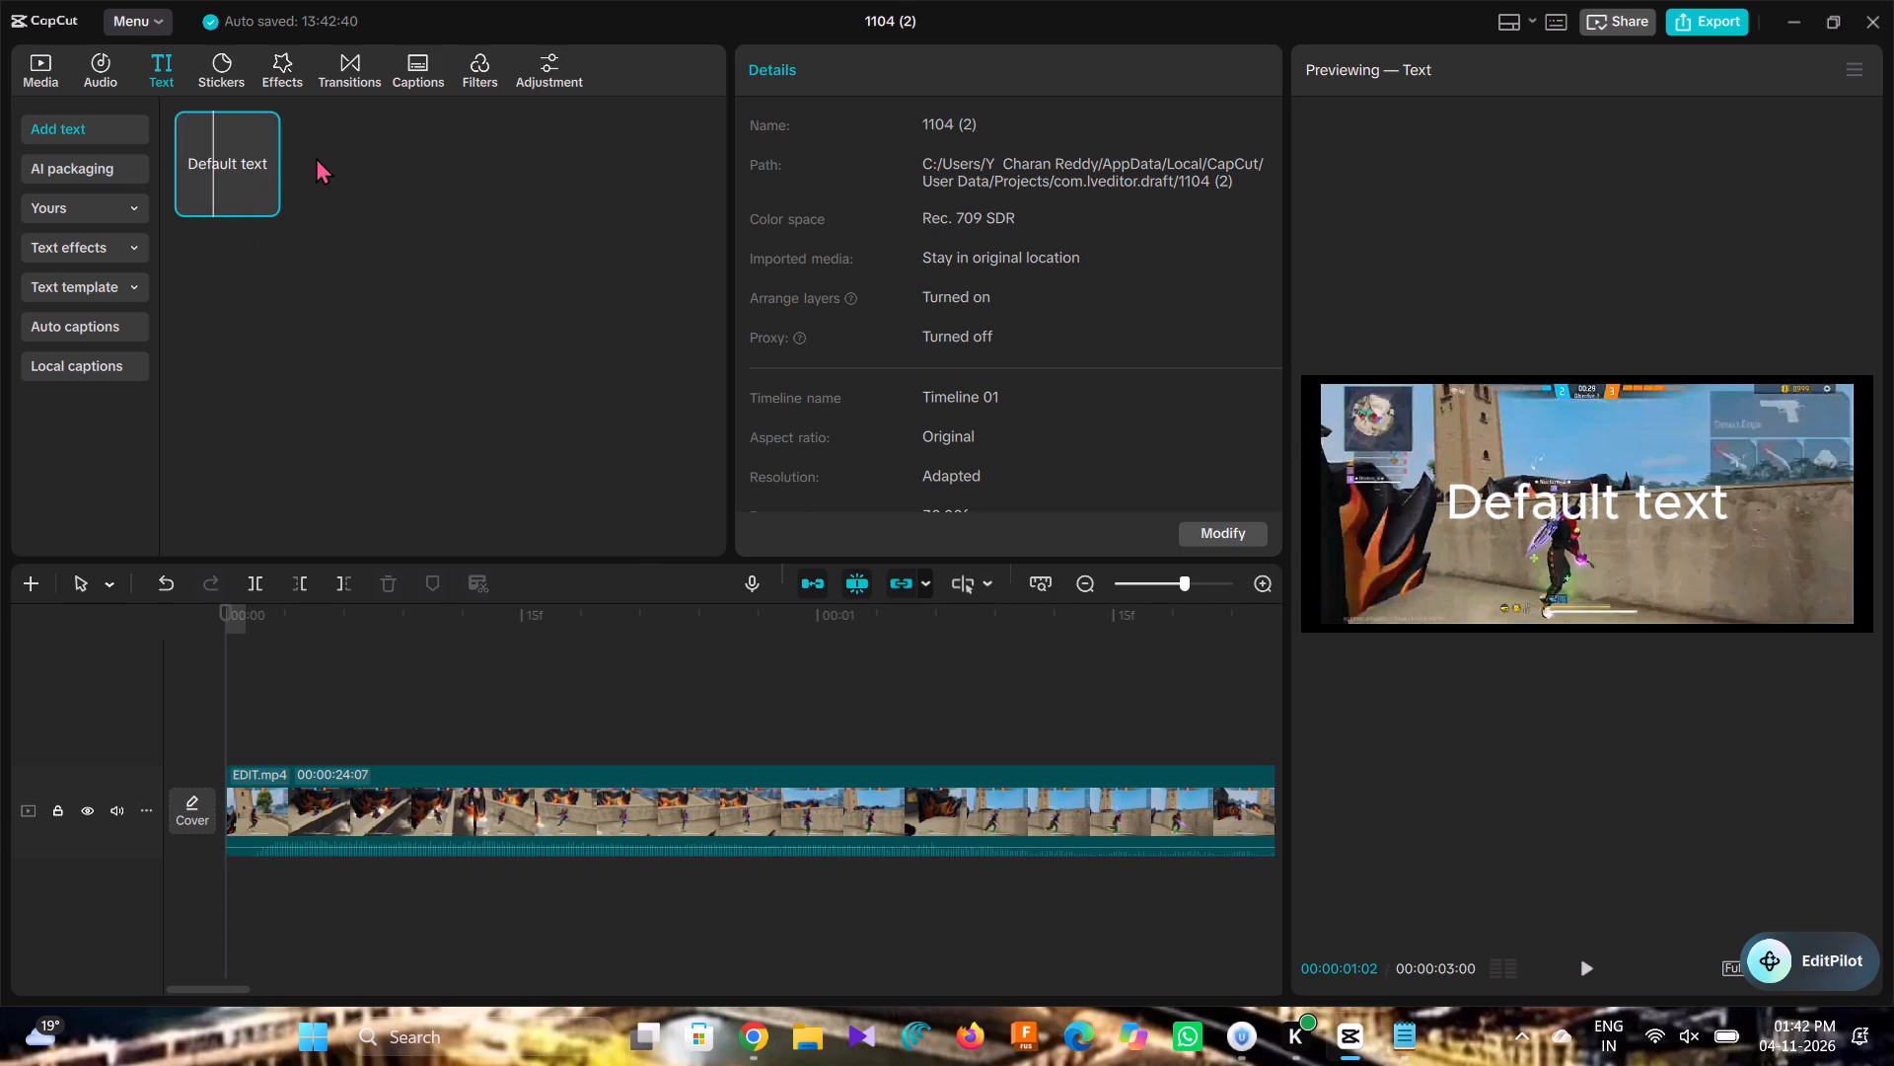
{"action": "key", "text": "ctrl+v"}
{"action": "key", "text": "ctrl+v"}
{"action": "left_click_drag", "start_coordinate": [210, 152], "coordinate": [227, 199]}
{"action": "left_click", "coordinate": [263, 200]}
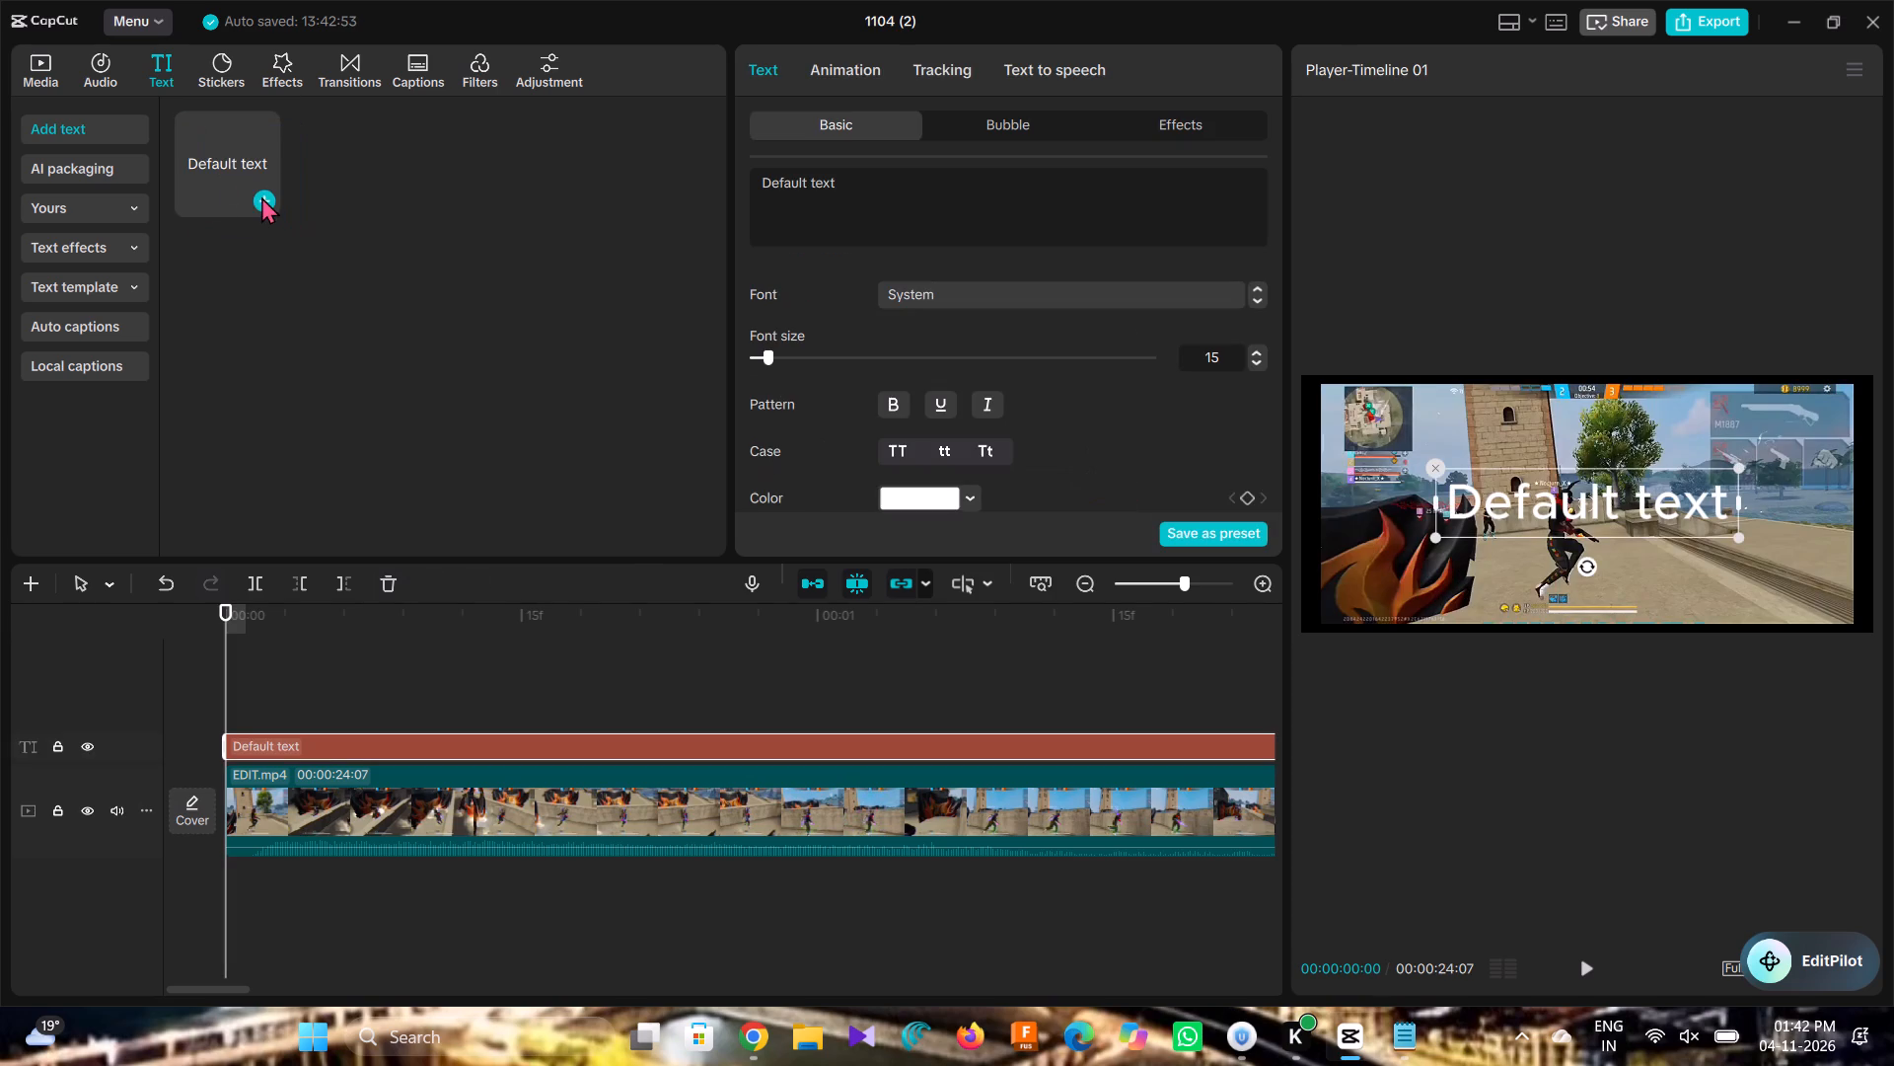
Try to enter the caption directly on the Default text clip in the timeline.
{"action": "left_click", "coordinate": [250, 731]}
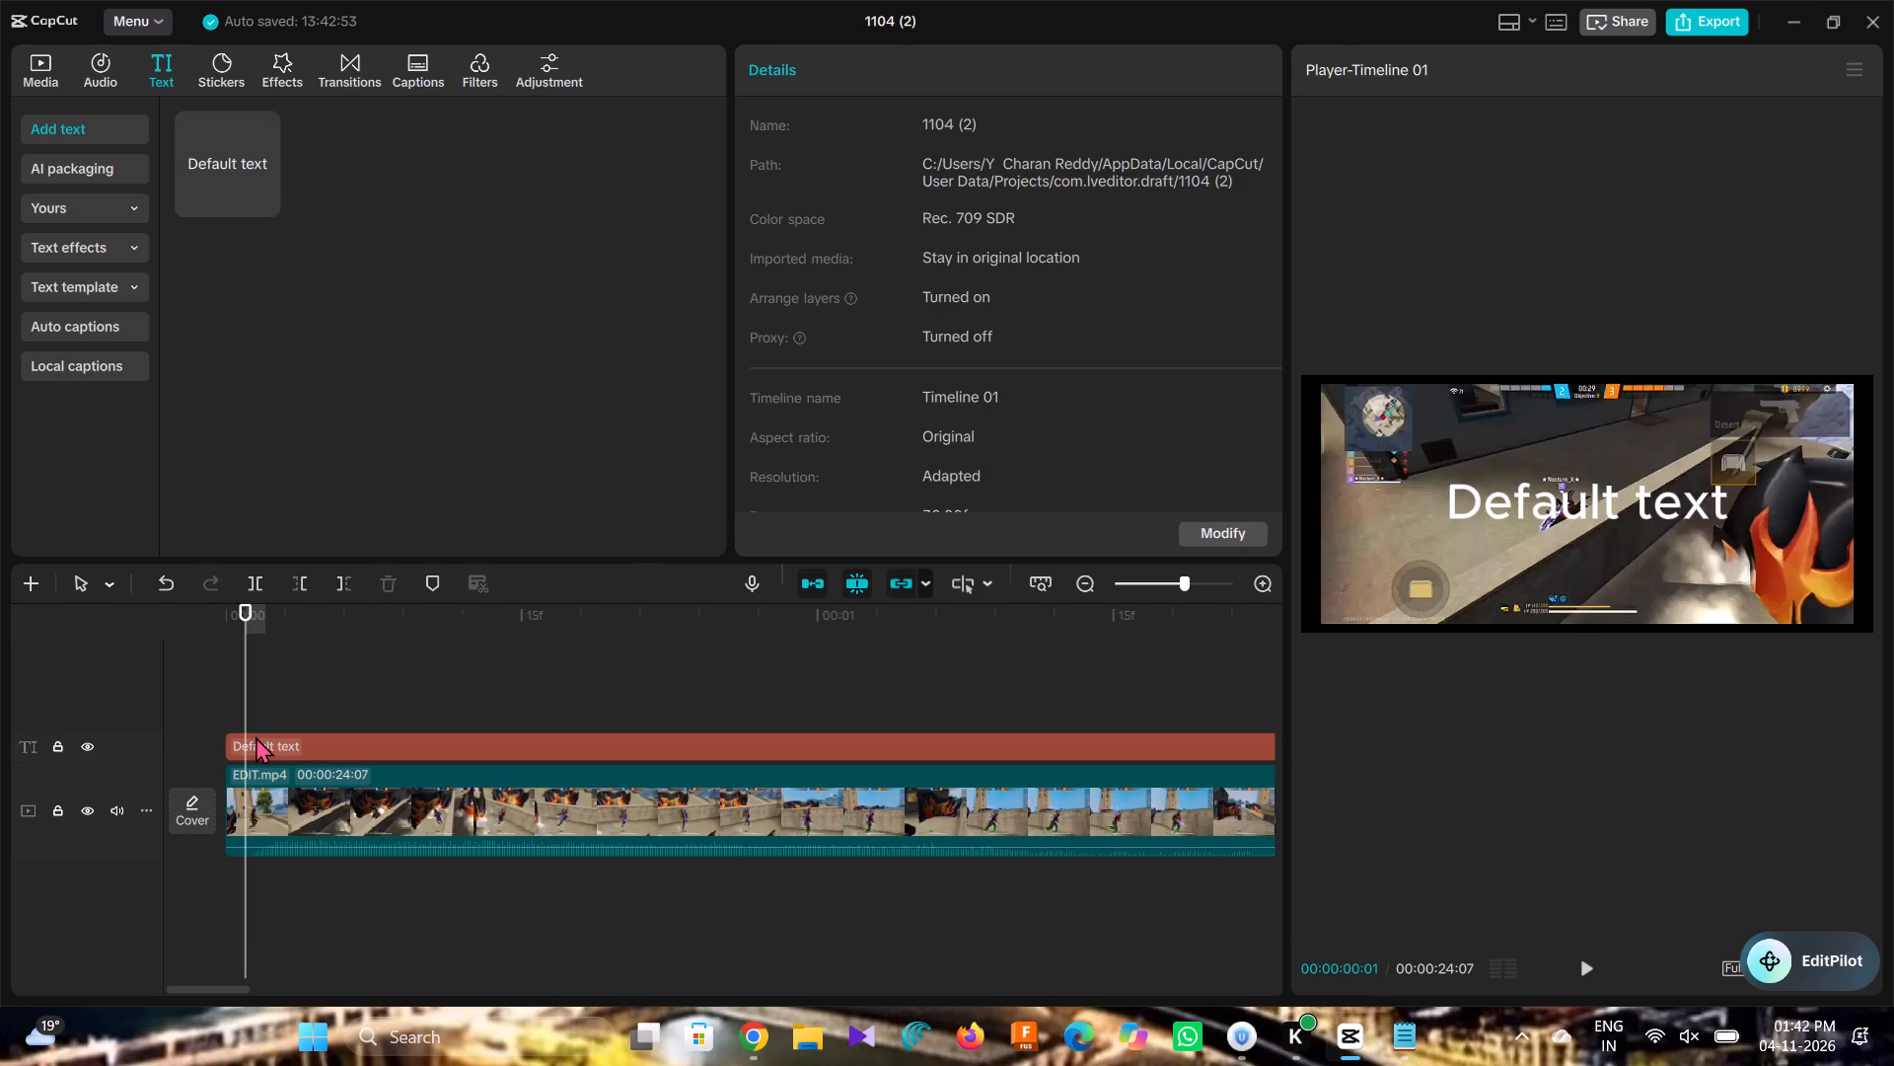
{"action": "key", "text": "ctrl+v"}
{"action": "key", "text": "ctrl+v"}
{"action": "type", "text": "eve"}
Replace the text layer's default wording with the copied caption "POV: Everyone thought I was just an average player...".
{"action": "left_click", "coordinate": [245, 745]}
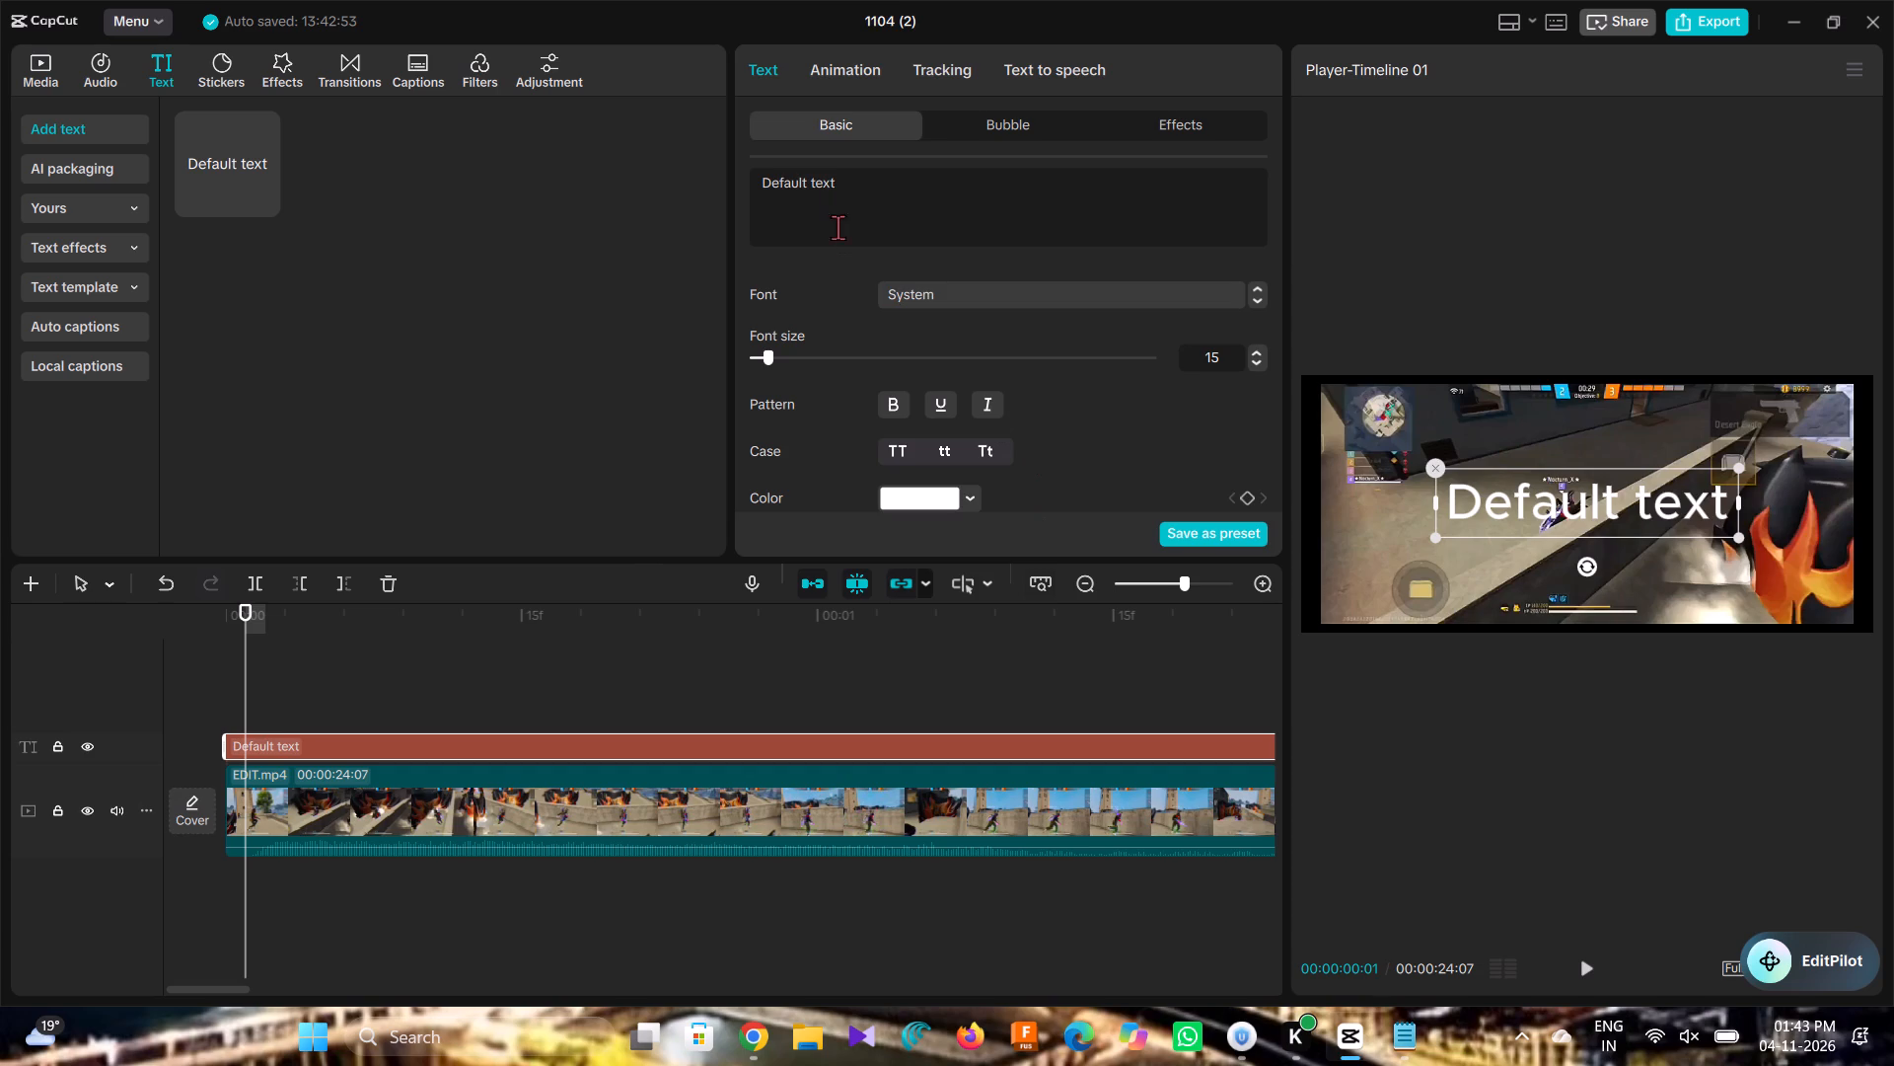
{"action": "left_click_drag", "start_coordinate": [824, 186], "coordinate": [821, 195]}
{"action": "left_click", "coordinate": [904, 201]}
{"action": "key", "text": "BackSpace"}
{"action": "key", "text": "BackSpace"}
{"action": "key", "text": "BackSpace"}
{"action": "key", "text": "BackSpace"}
{"action": "key", "text": "BackSpace"}
{"action": "key", "text": "BackSpace"}
{"action": "key", "text": "BackSpace"}
{"action": "key", "text": "BackSpace"}
{"action": "key", "text": "BackSpace"}
{"action": "key", "text": "BackSpace"}
{"action": "key", "text": "BackSpace"}
{"action": "key", "text": "BackSpace"}
{"action": "key", "text": "BackSpace"}
{"action": "key", "text": "BackSpace"}
{"action": "key", "text": "BackSpace"}
{"action": "key", "text": "BackSpace"}
{"action": "key", "text": "BackSpace"}
{"action": "key", "text": "BackSpace"}
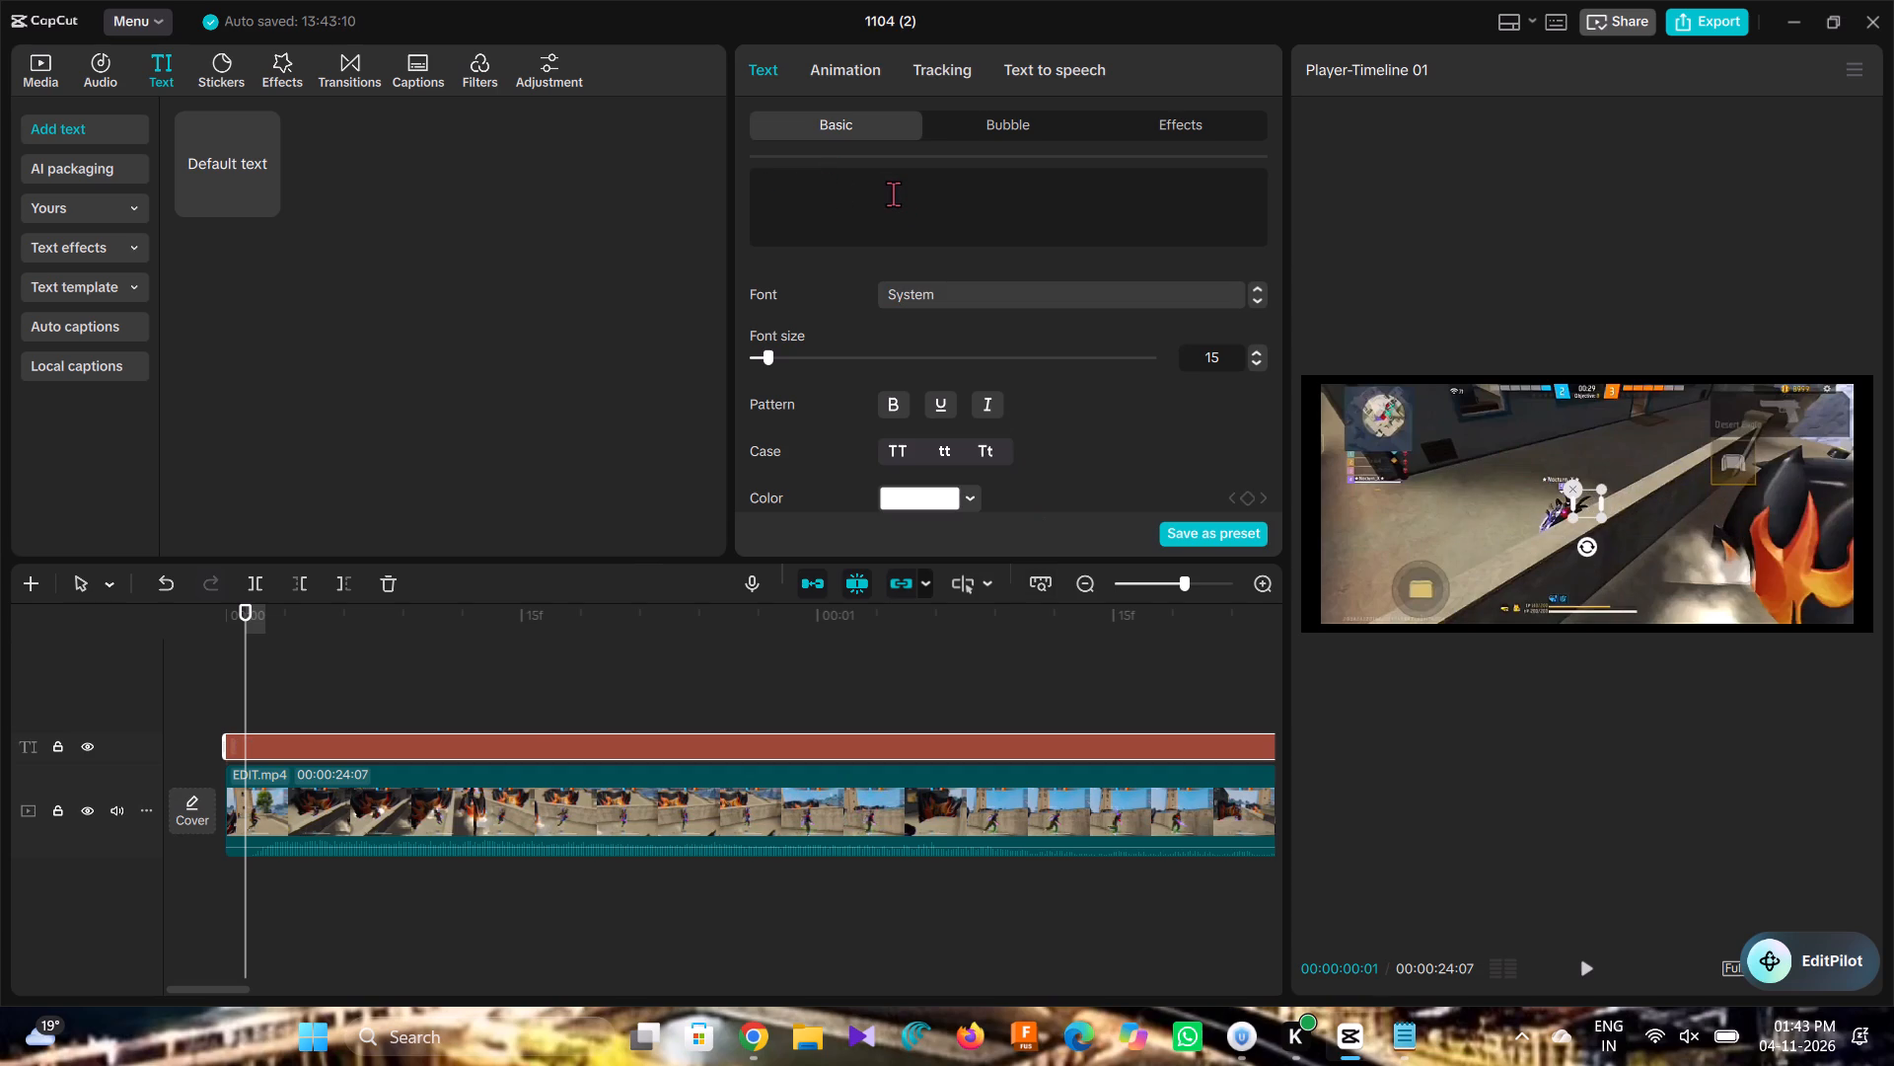
{"action": "key", "text": "ctrl+v"}
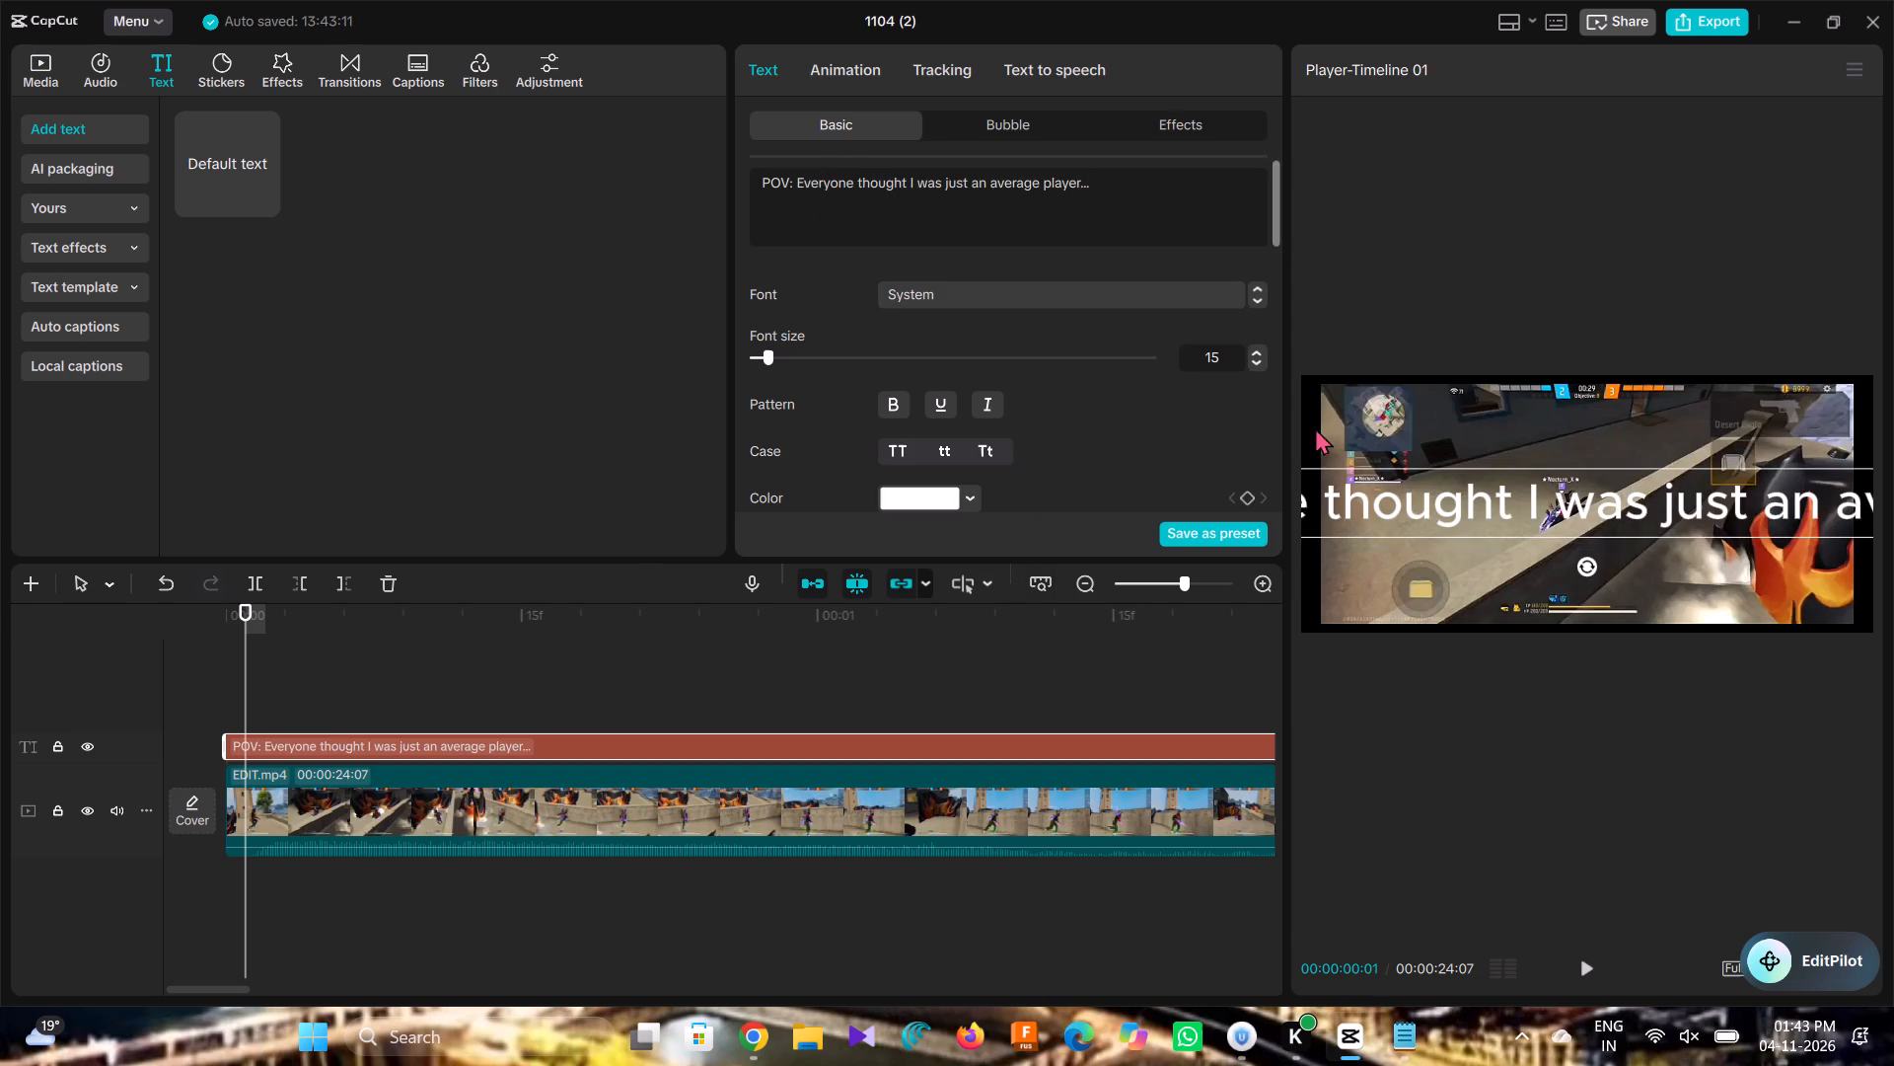
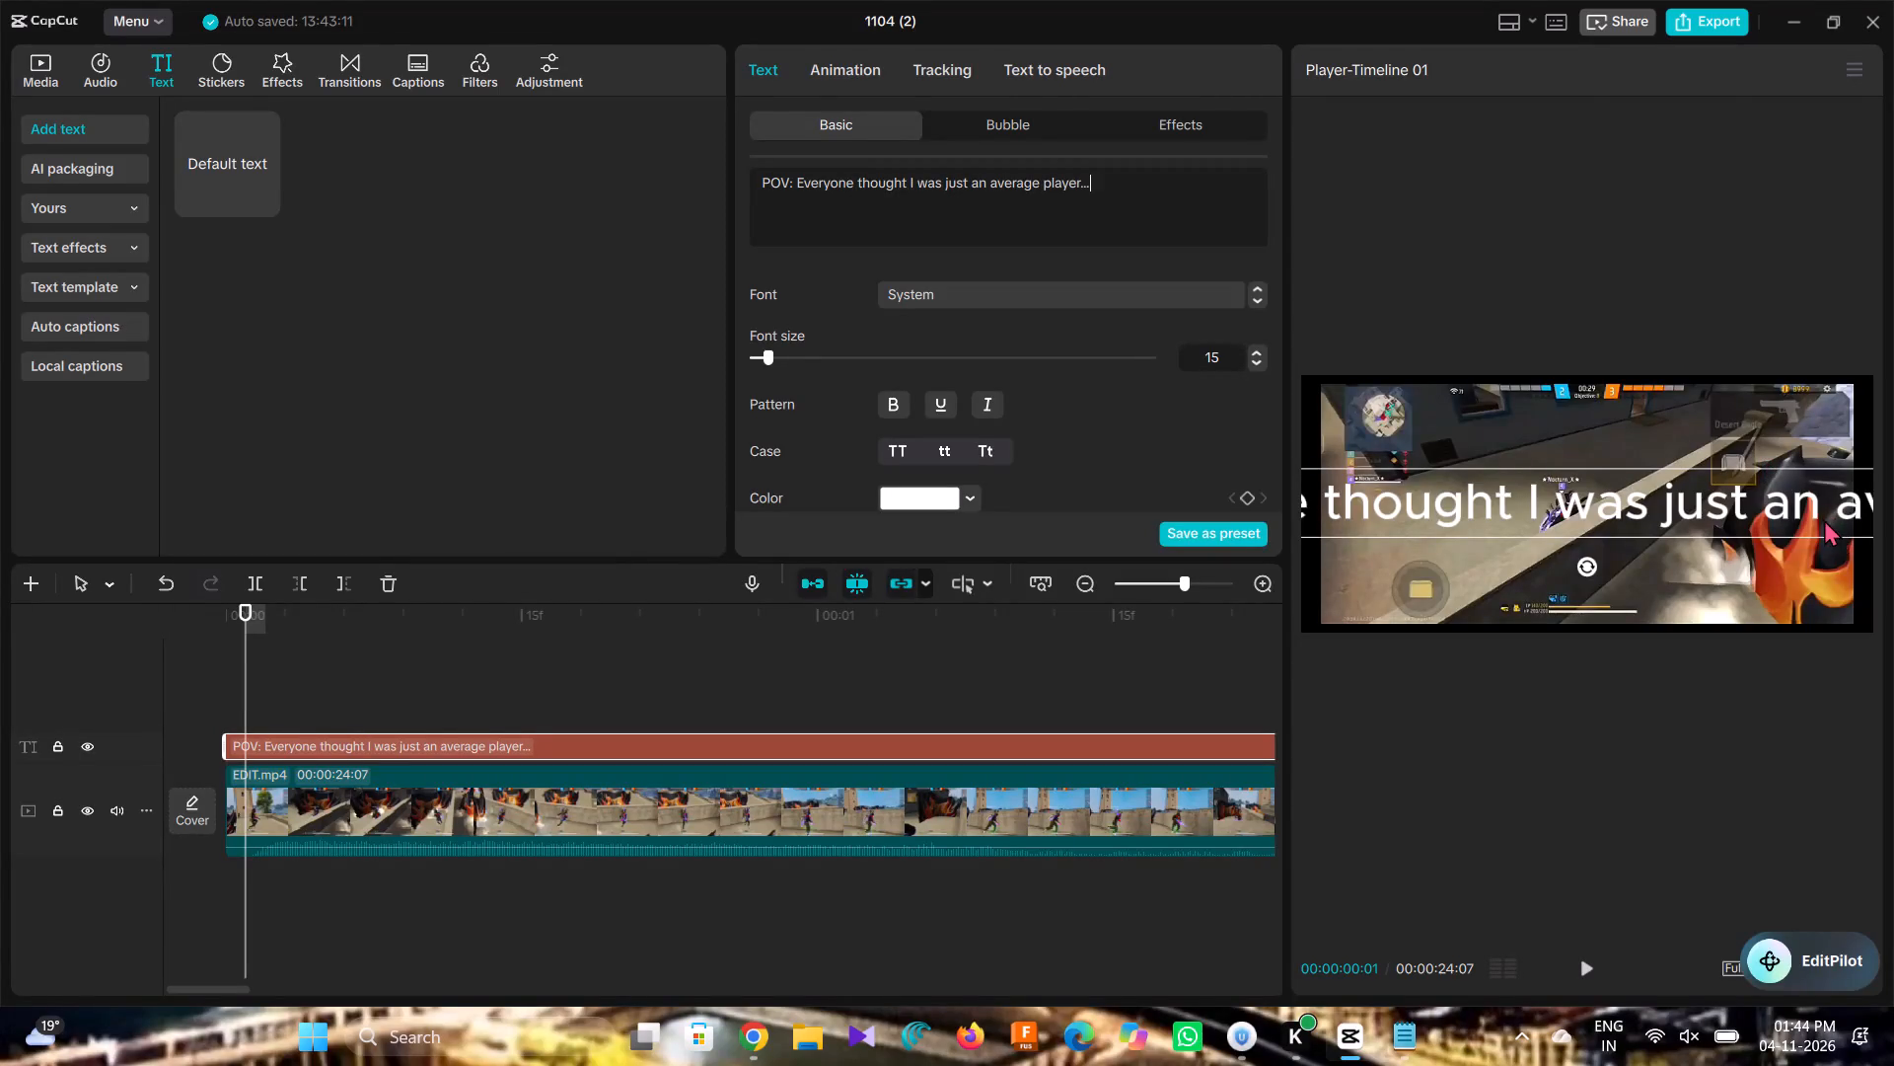
Scale the caption overlay down in the preview so the whole line fits on one row within the video's width.
{"action": "left_click_drag", "start_coordinate": [1821, 516], "coordinate": [1425, 505]}
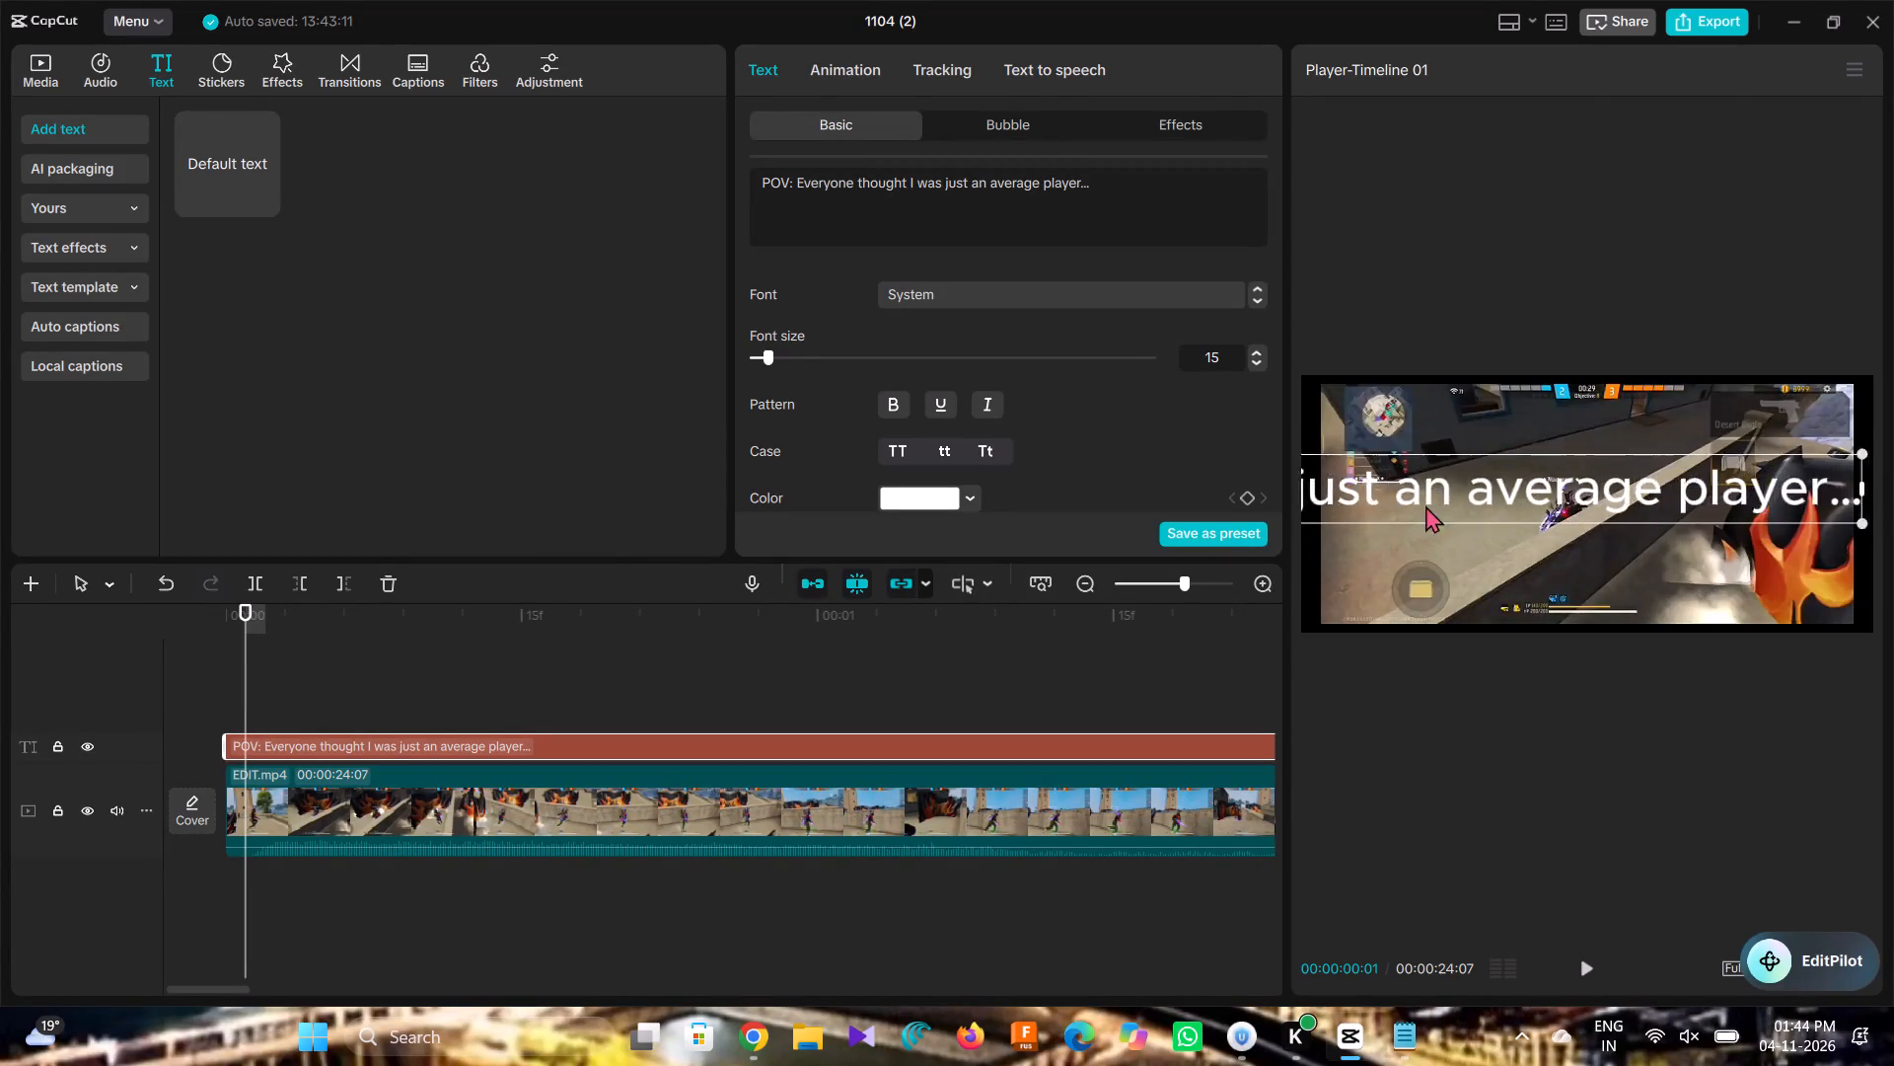
{"action": "left_click_drag", "start_coordinate": [1425, 505], "coordinate": [1343, 517]}
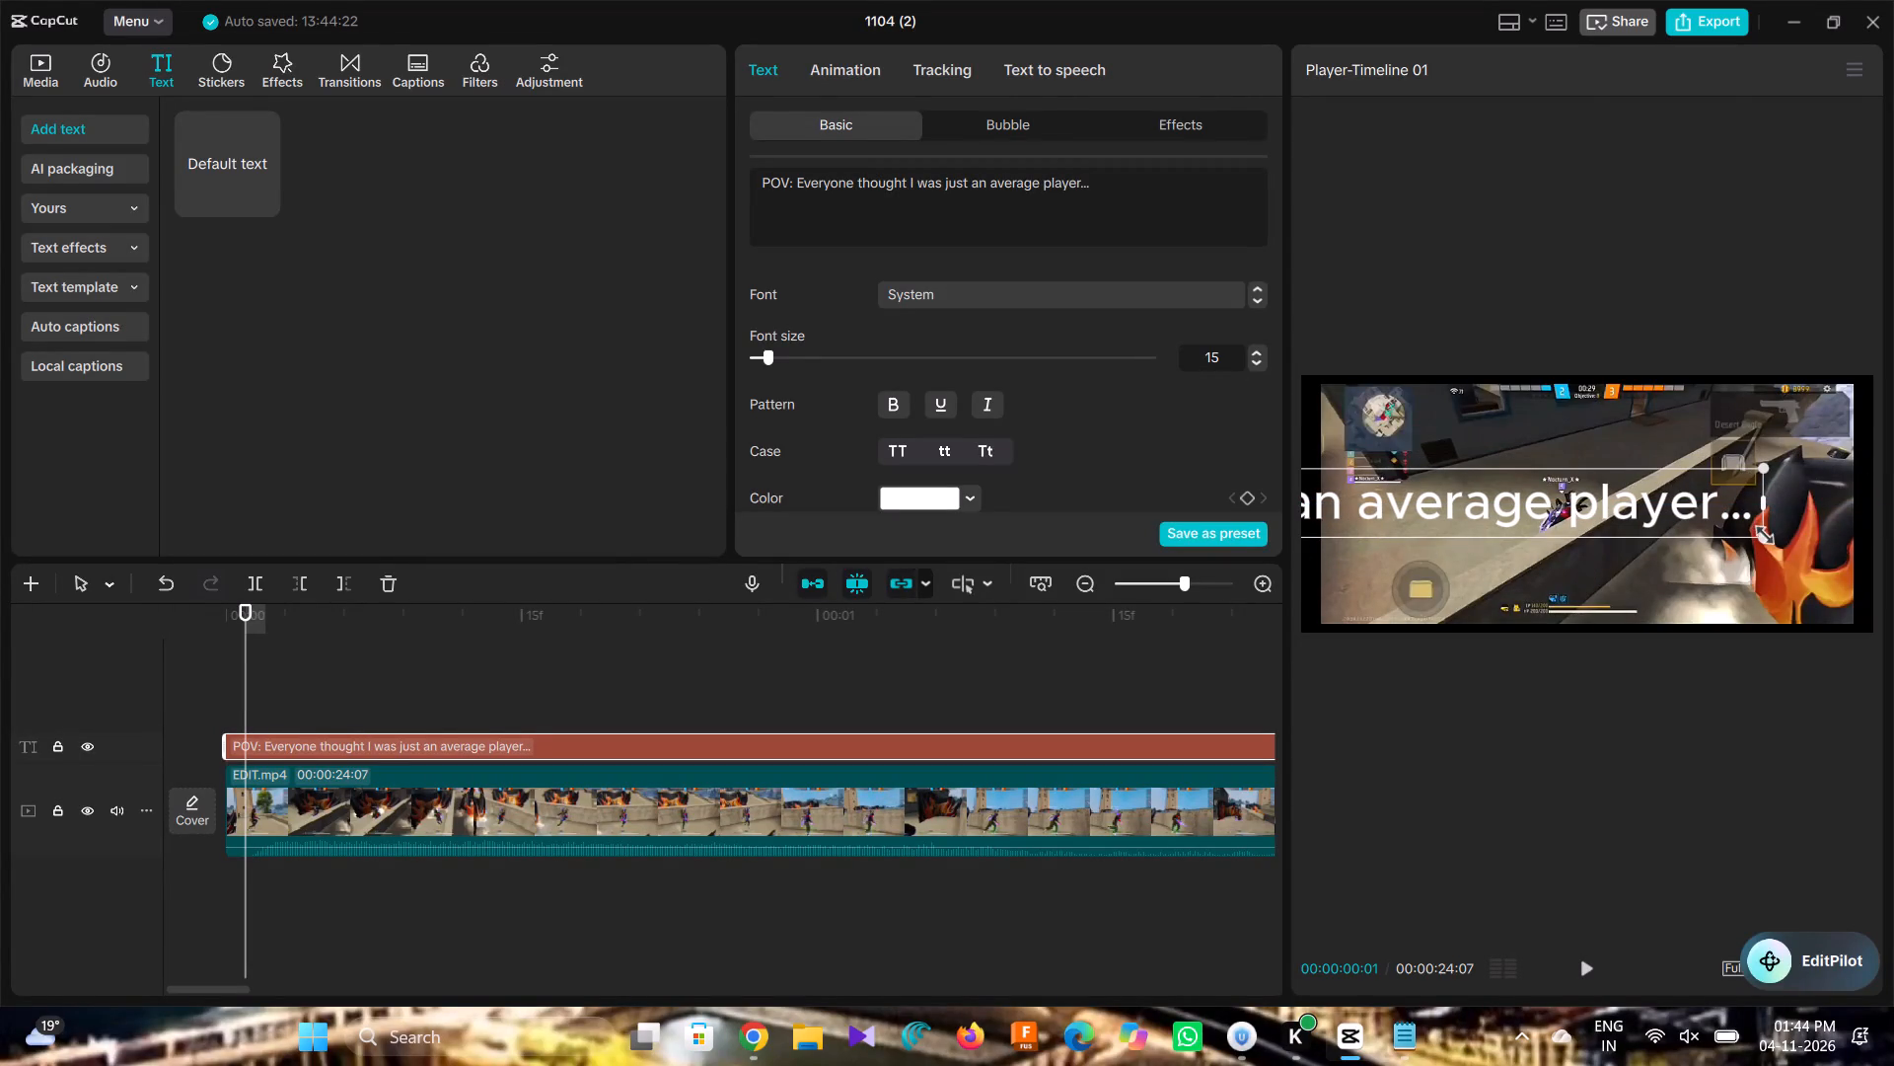
{"action": "left_click_drag", "start_coordinate": [1759, 531], "coordinate": [1355, 489]}
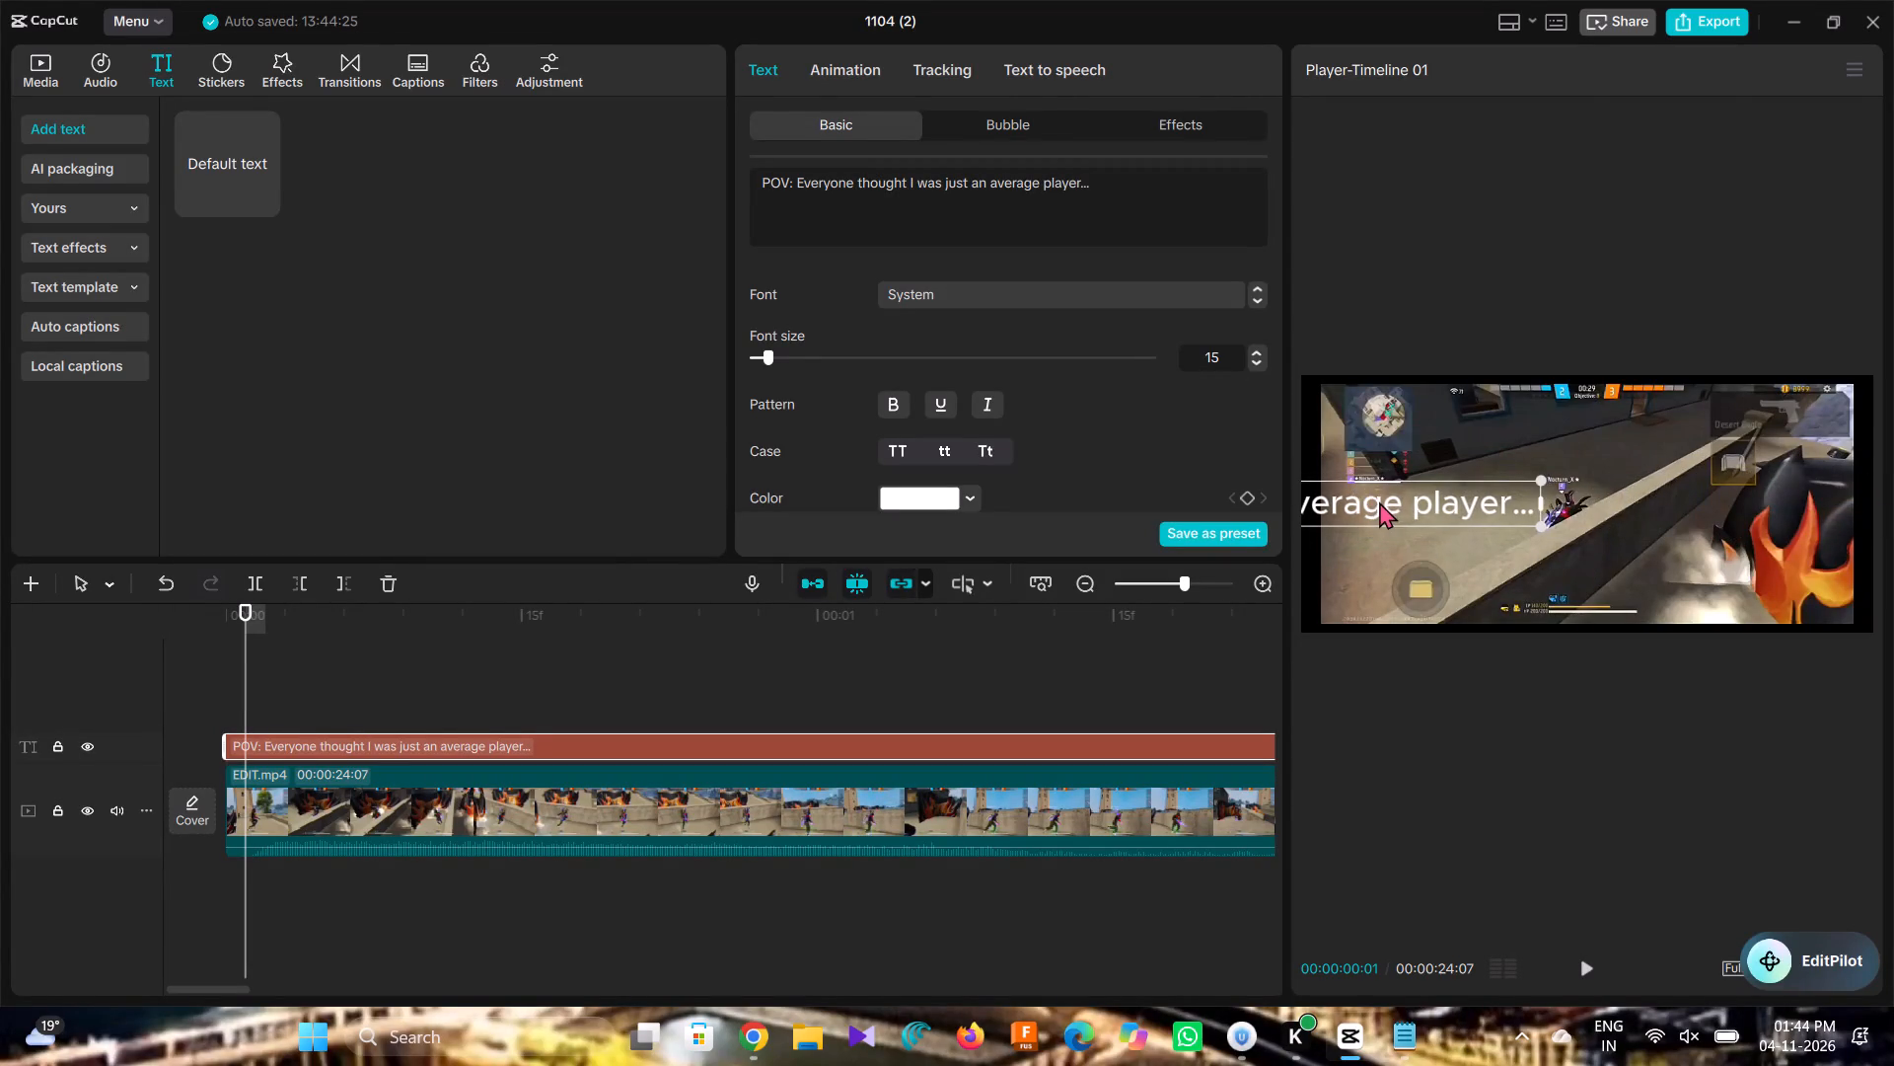
{"action": "left_click_drag", "start_coordinate": [1380, 501], "coordinate": [1605, 465]}
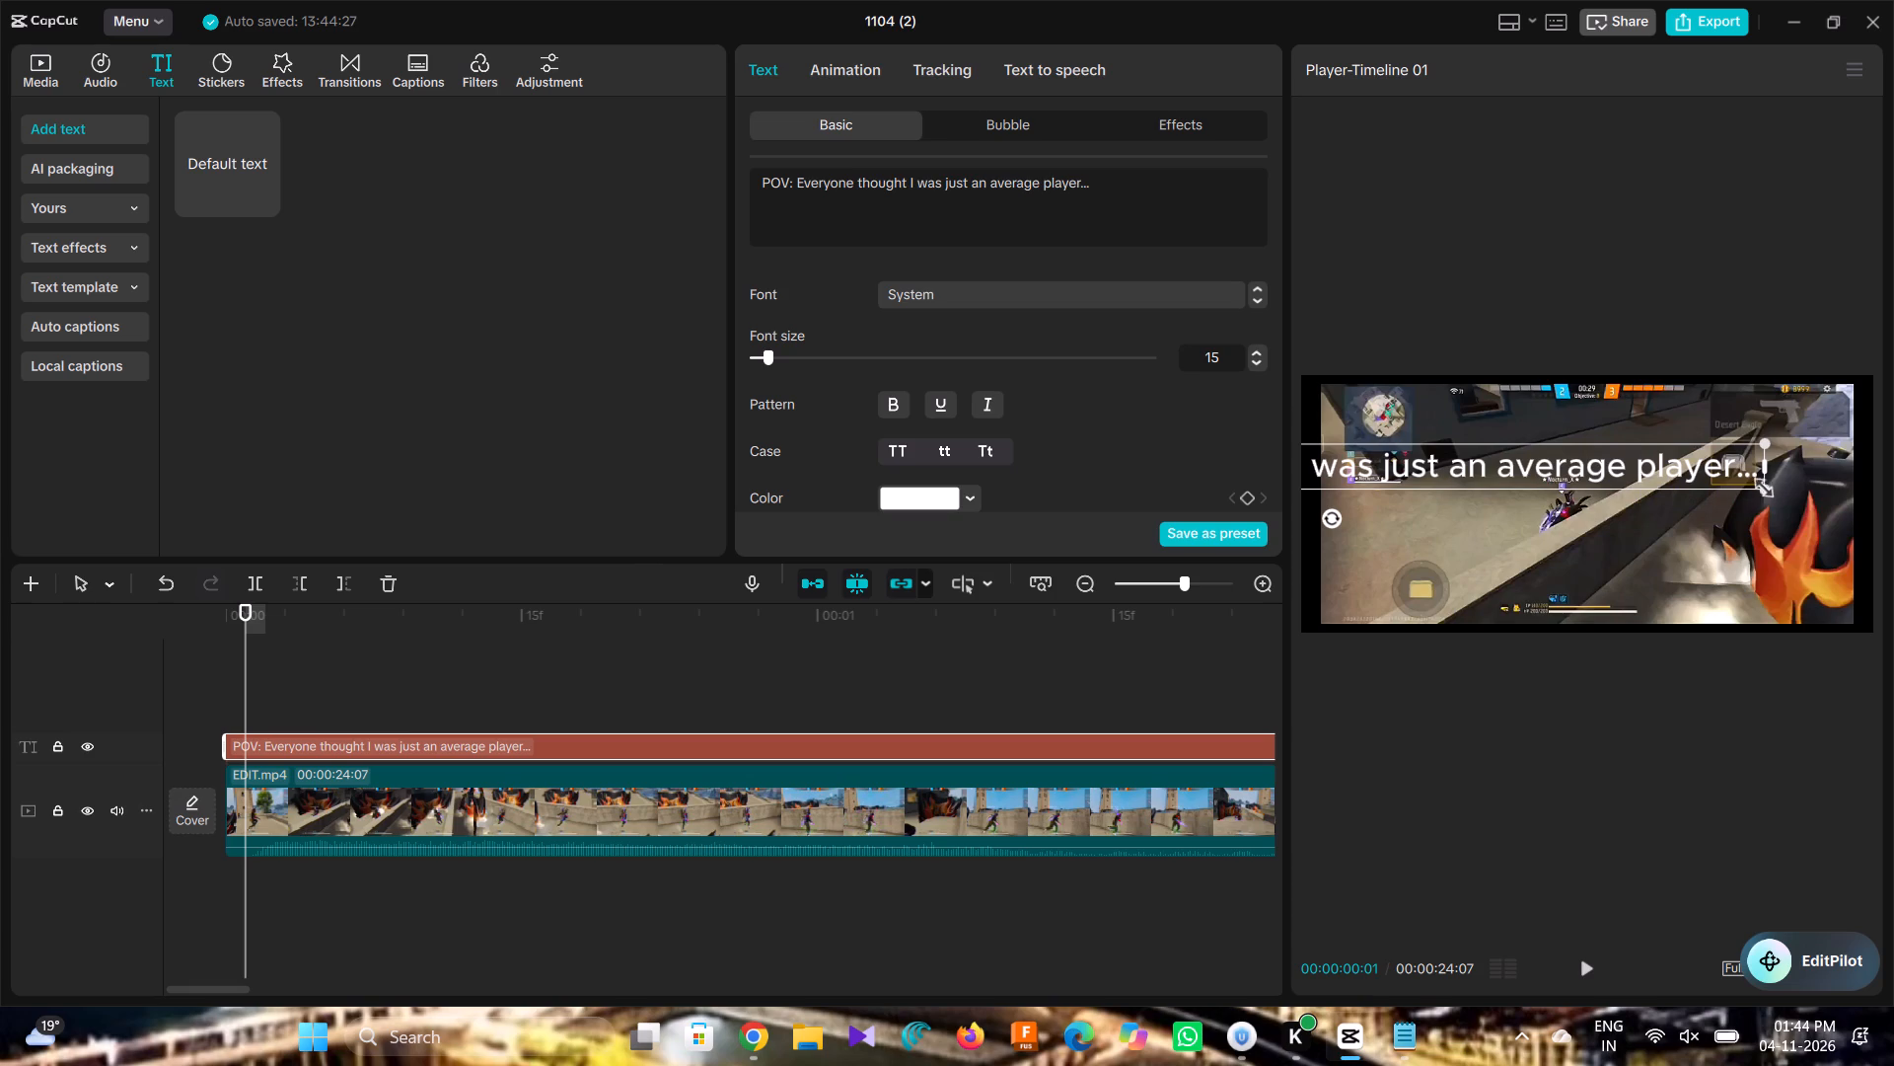
{"action": "left_click_drag", "start_coordinate": [1762, 484], "coordinate": [1396, 455]}
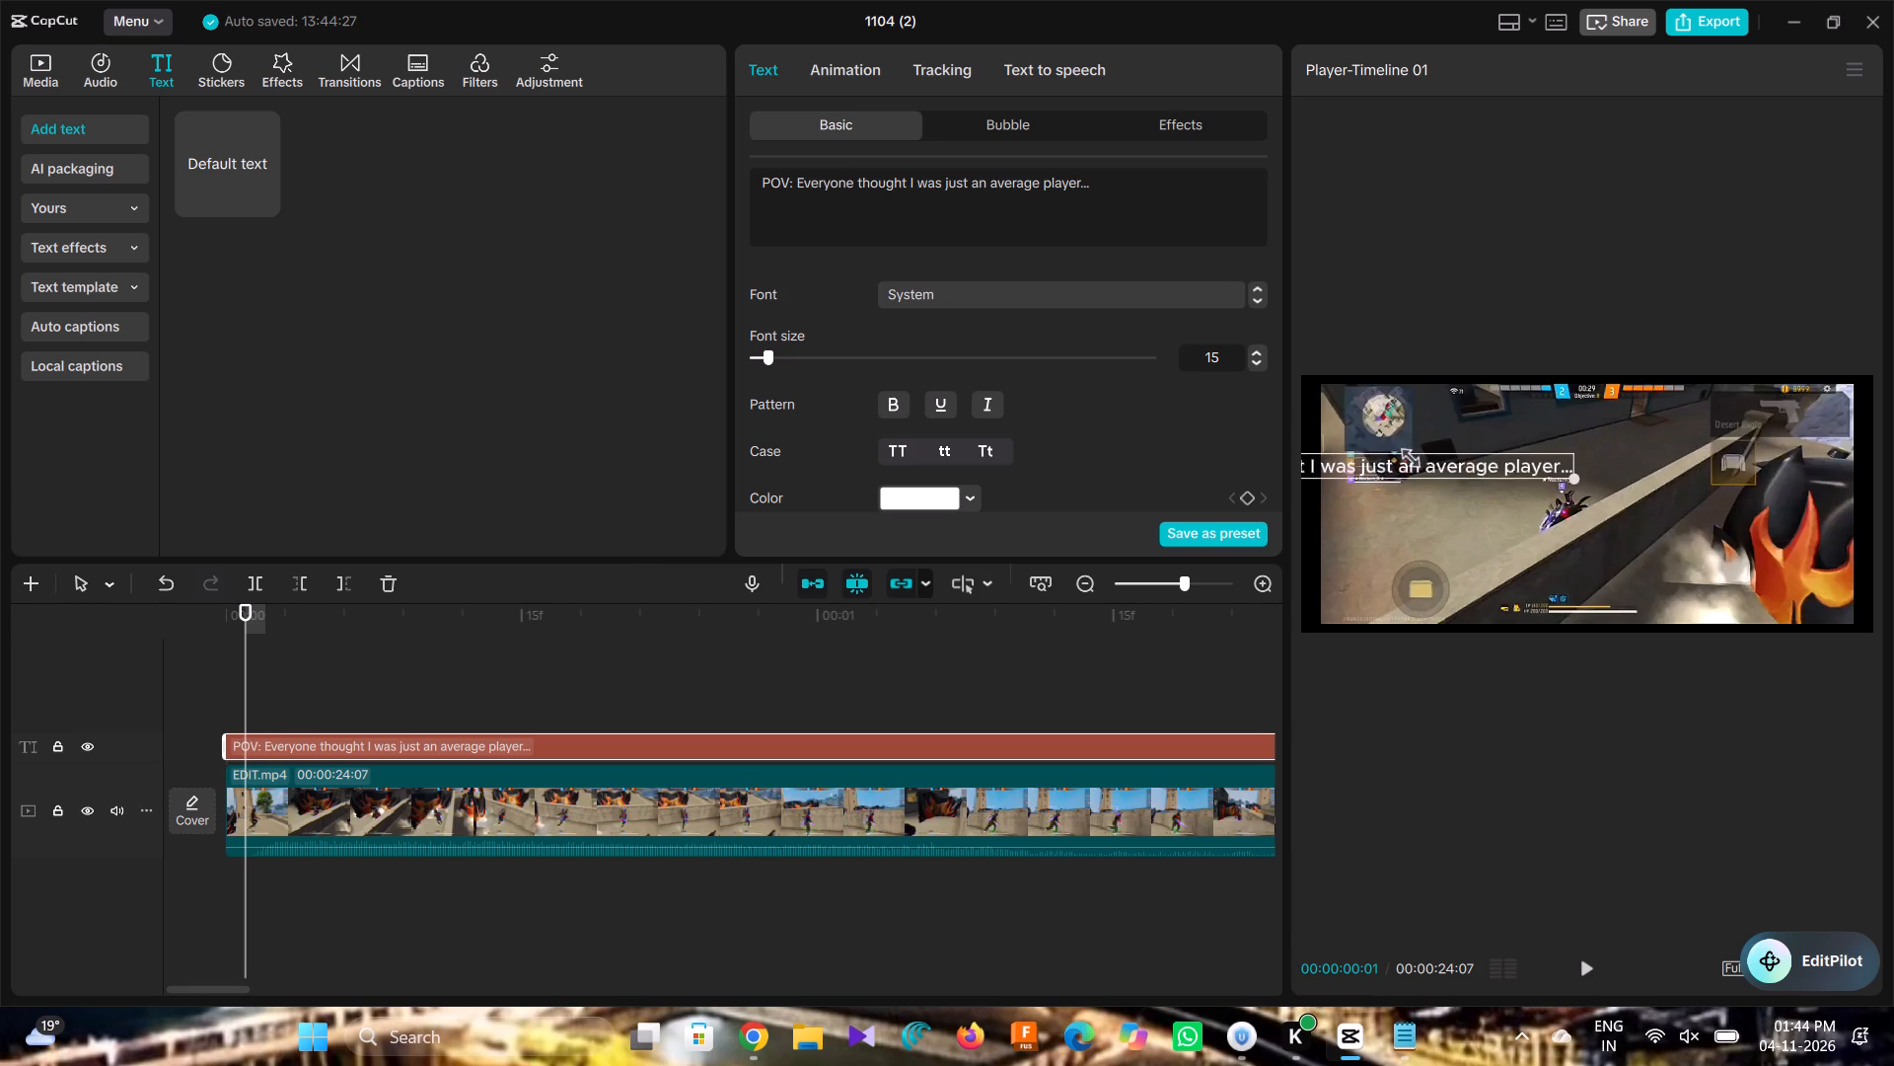
{"action": "left_click_drag", "start_coordinate": [1396, 455], "coordinate": [1362, 460]}
Move the shrunken caption to the upper part of the video frame, roughly centred horizontally and just below the top edge.
{"action": "left_click_drag", "start_coordinate": [1388, 460], "coordinate": [1630, 430]}
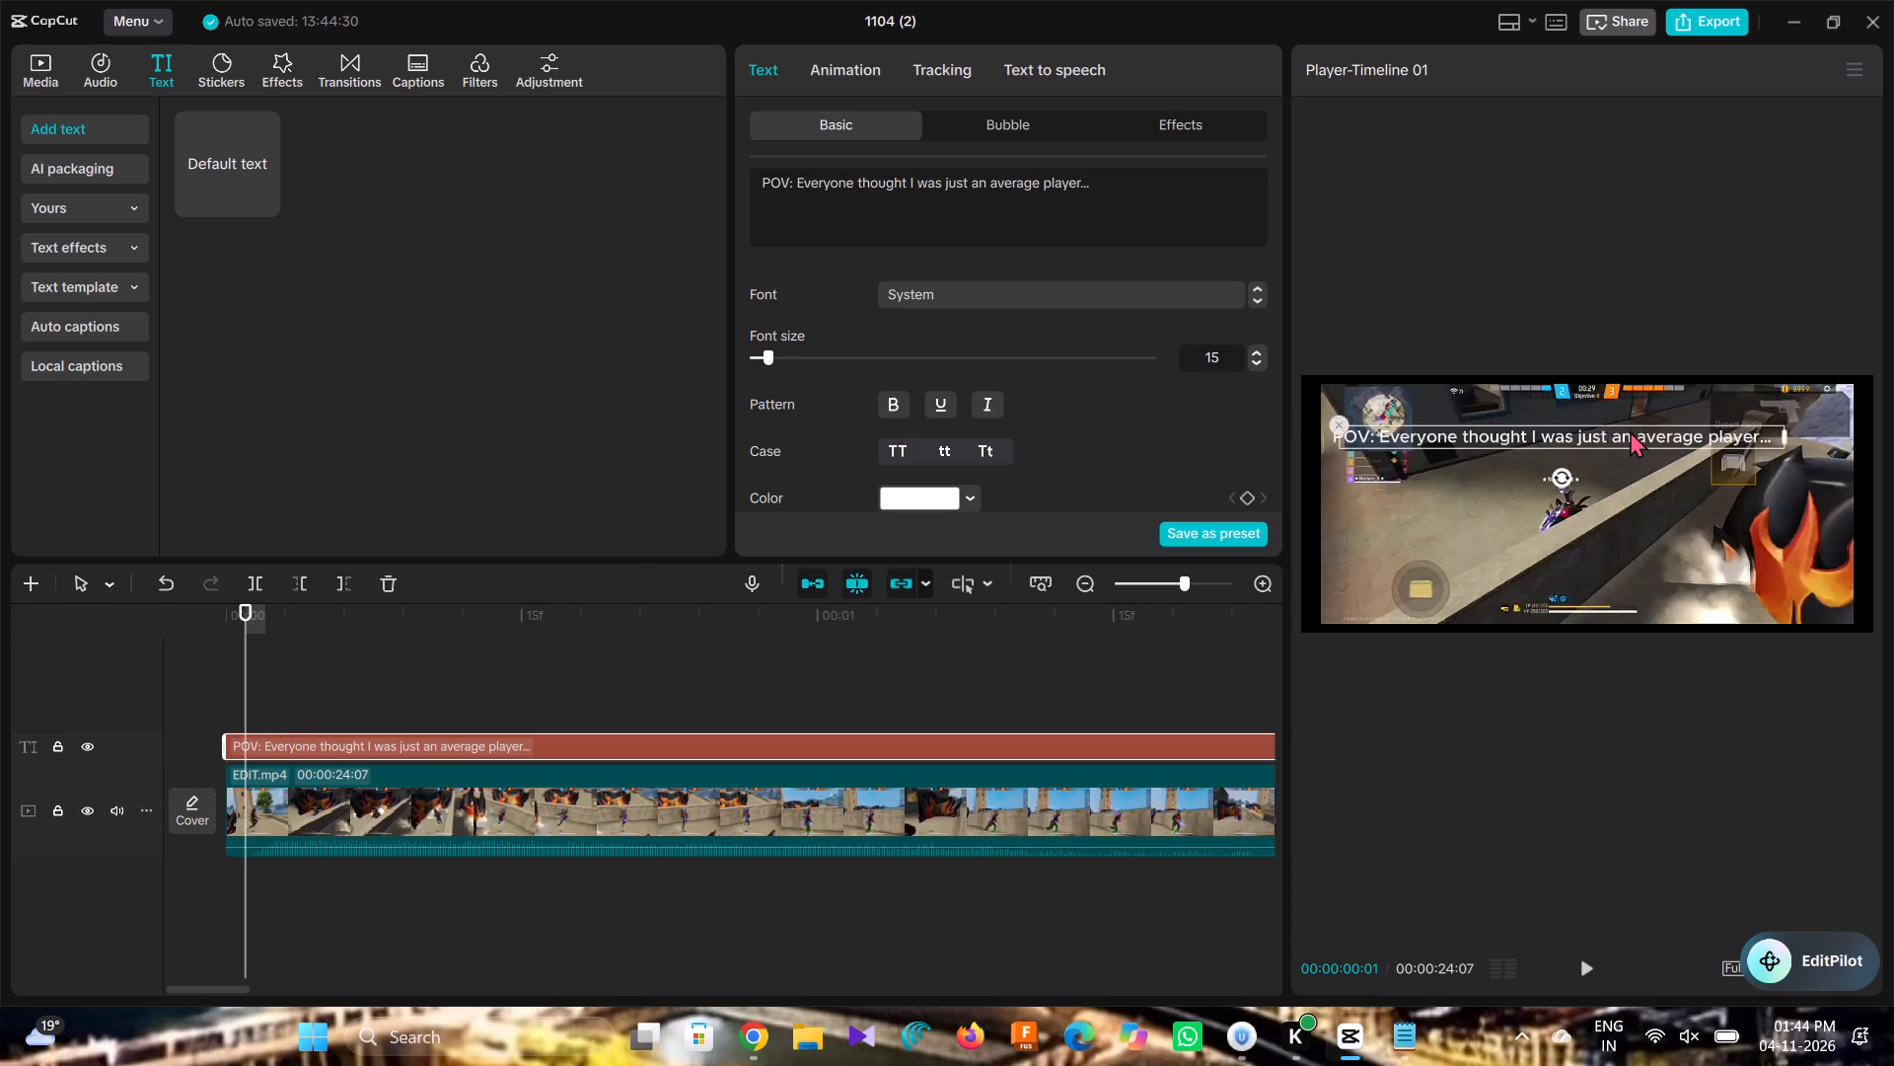
{"action": "left_click_drag", "start_coordinate": [1630, 430], "coordinate": [1640, 415]}
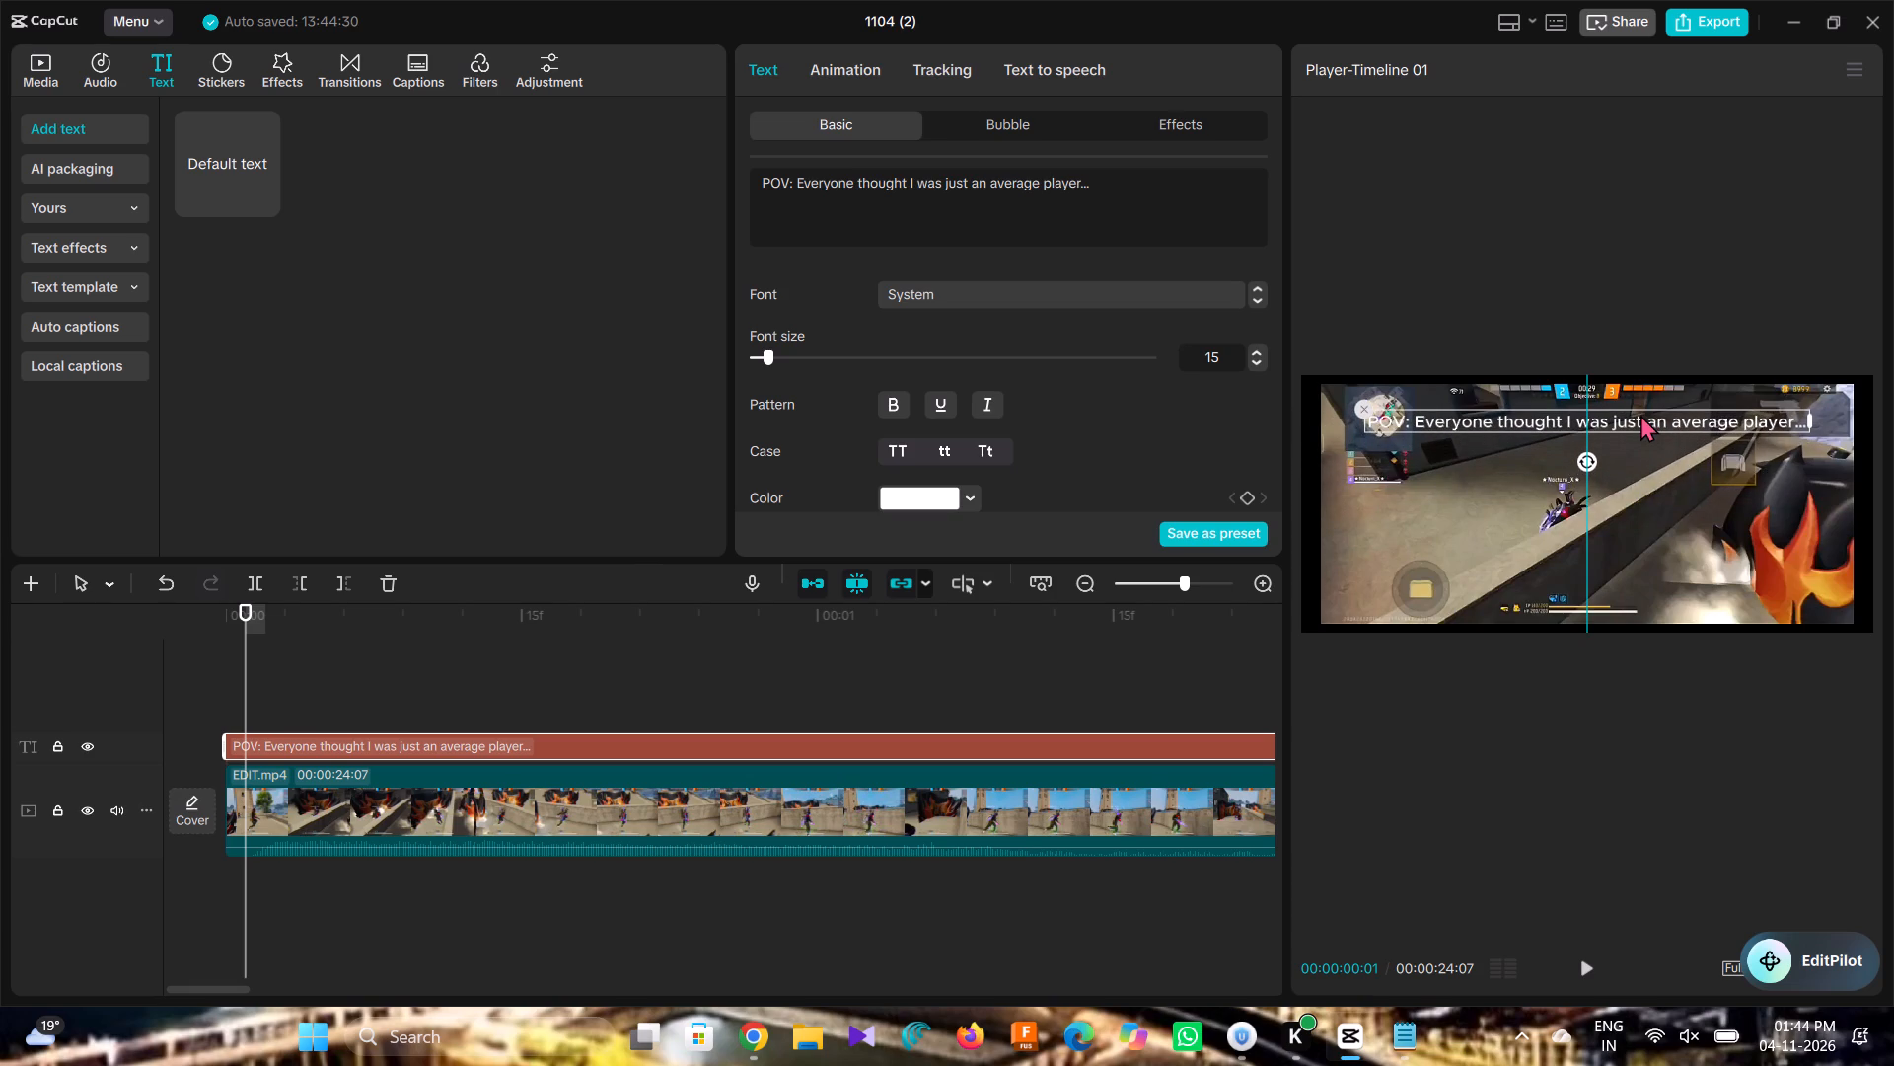
{"action": "left_click_drag", "start_coordinate": [1640, 415], "coordinate": [1641, 380]}
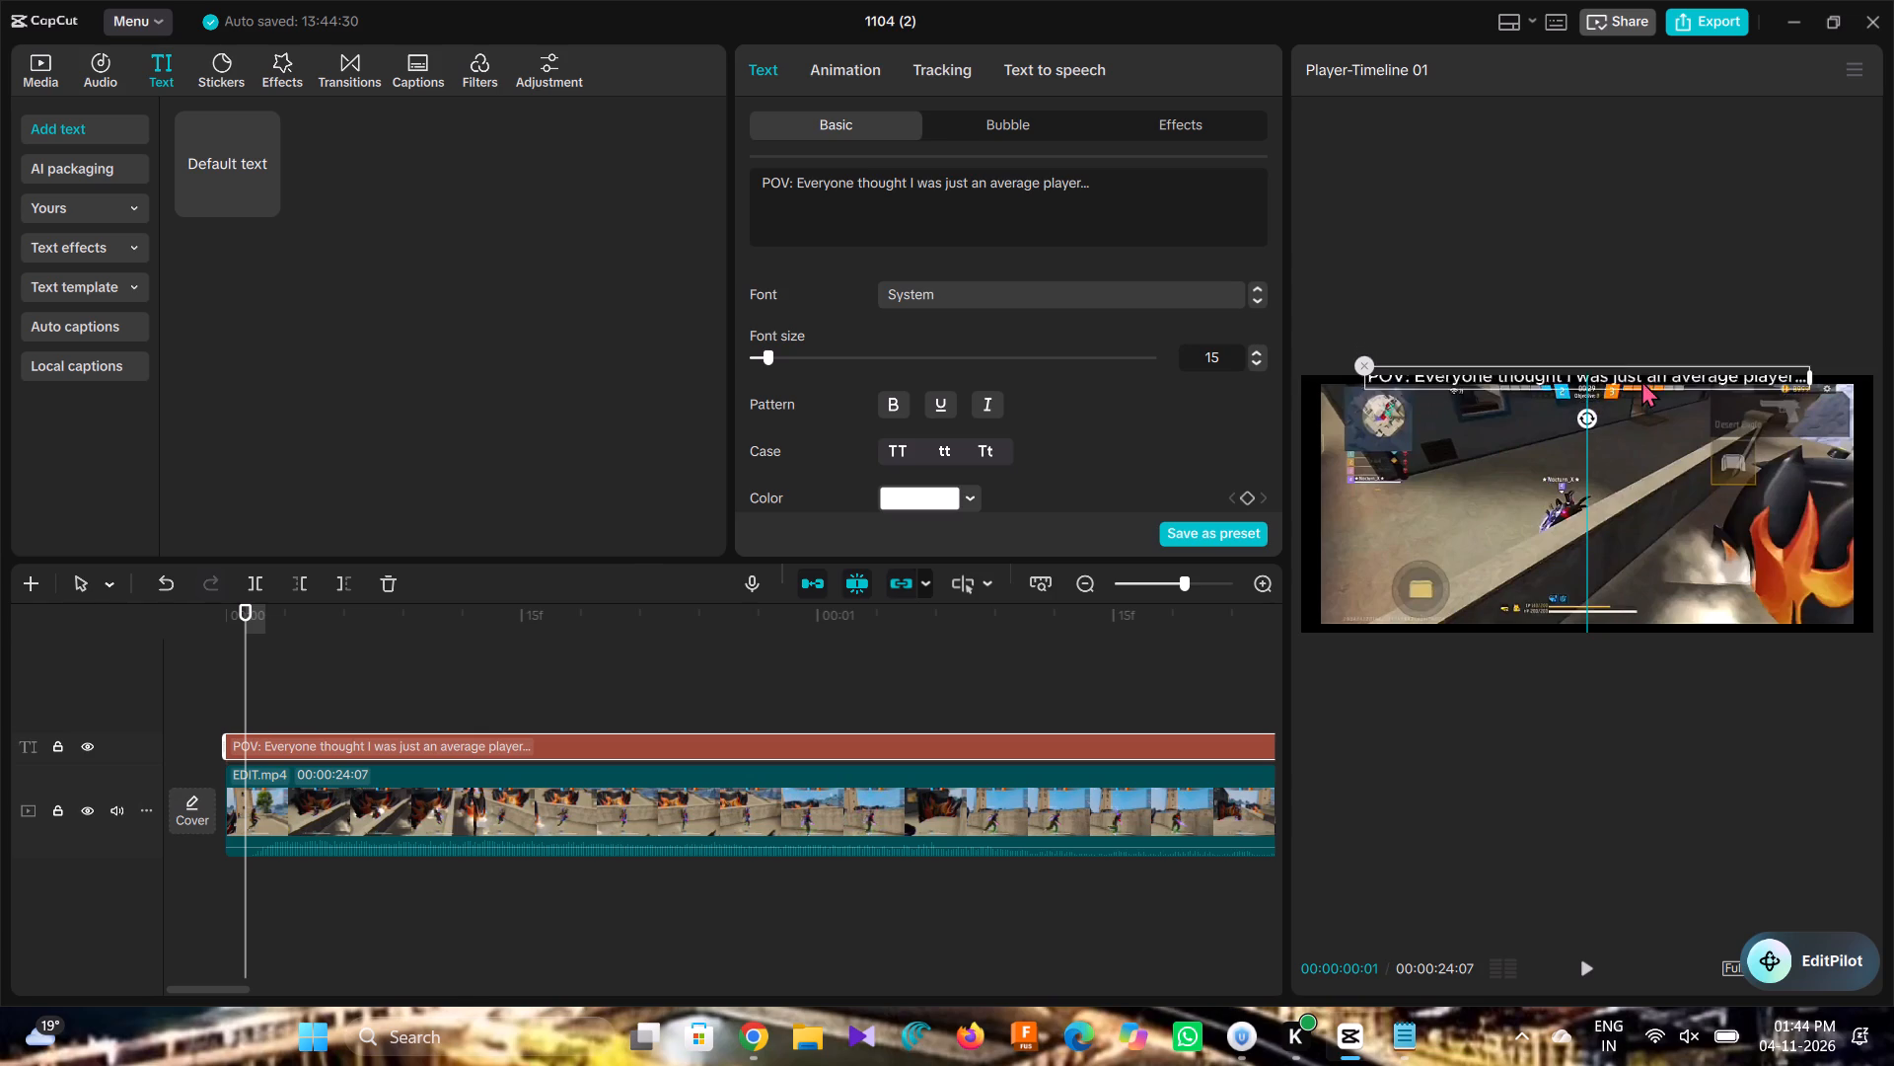
{"action": "left_click_drag", "start_coordinate": [1641, 380], "coordinate": [1646, 393]}
{"action": "left_click", "coordinate": [1765, 400]}
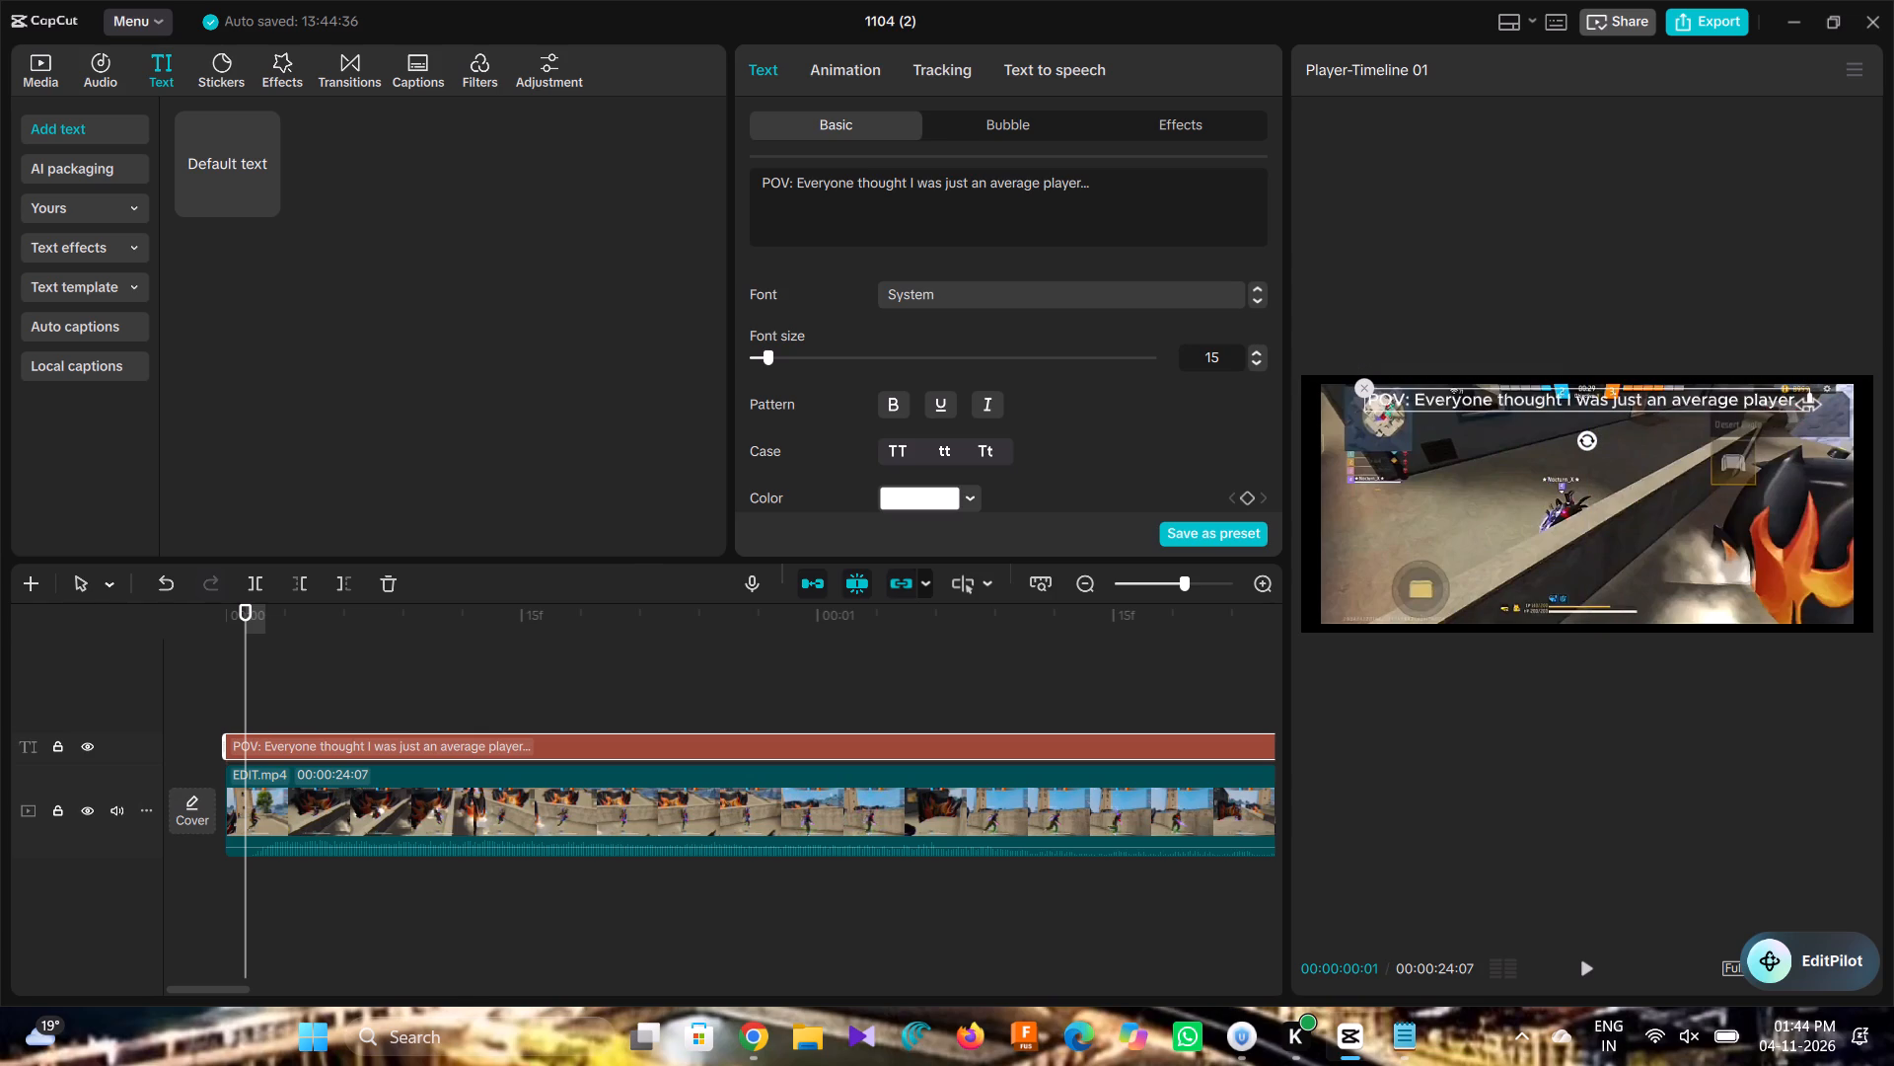
{"action": "left_click_drag", "start_coordinate": [1806, 407], "coordinate": [1798, 424]}
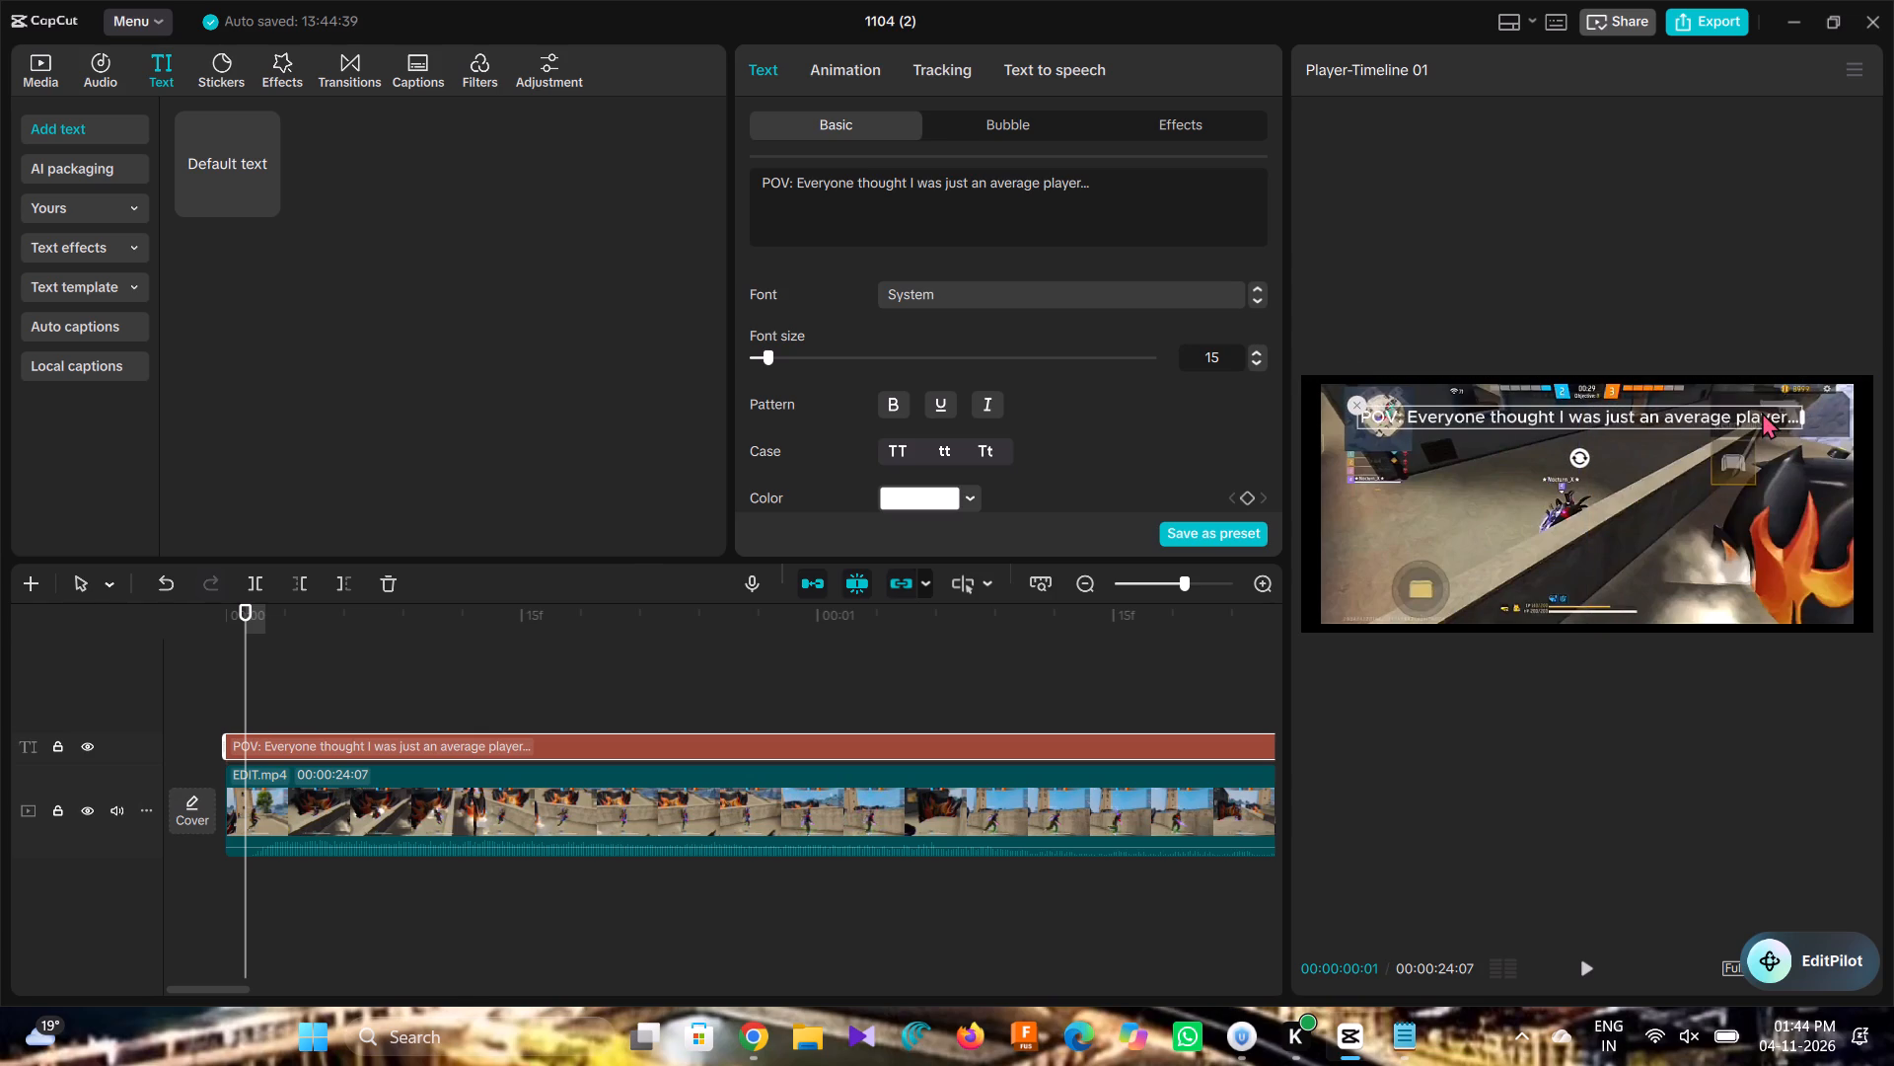
{"action": "left_click", "coordinate": [1762, 412]}
{"action": "left_click", "coordinate": [1798, 421]}
Select the part of the caption text right after "POV", from the colon to the "E" of "Everyone".
{"action": "left_click_drag", "start_coordinate": [789, 180], "coordinate": [804, 180]}
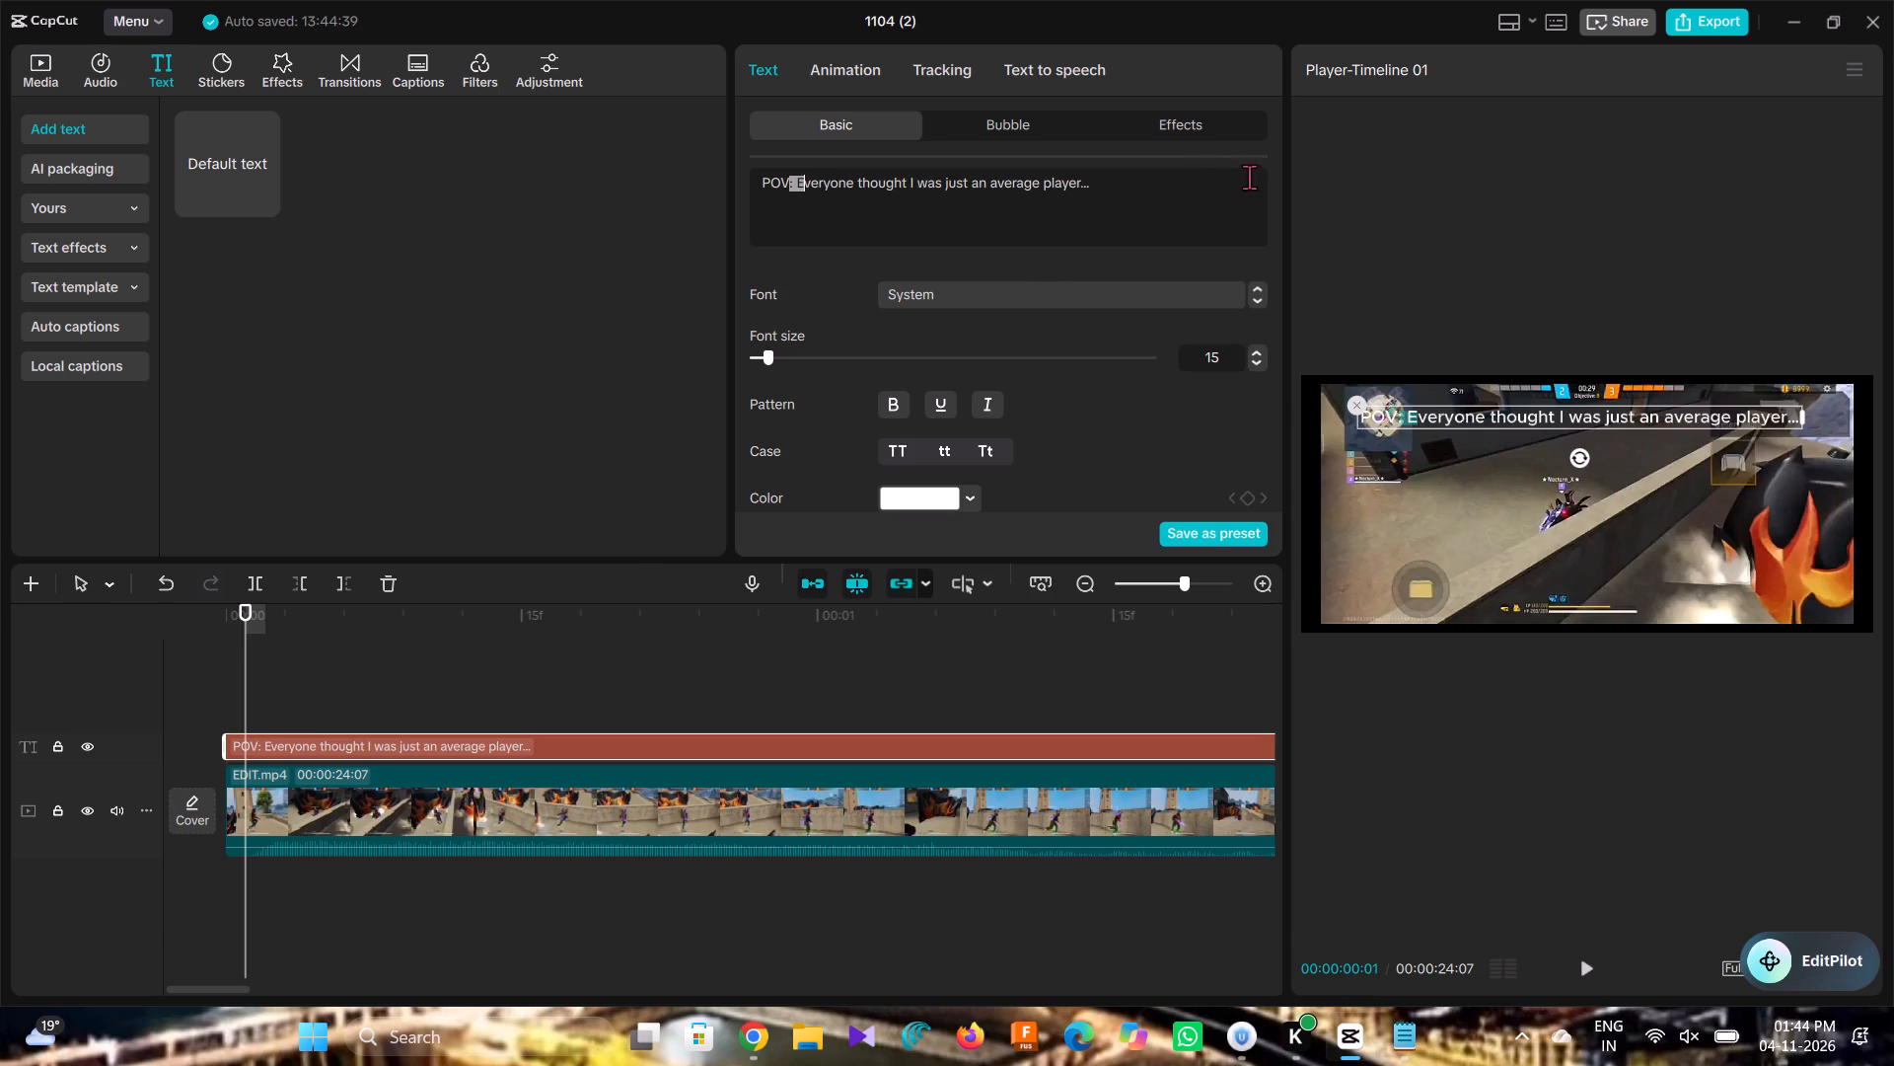
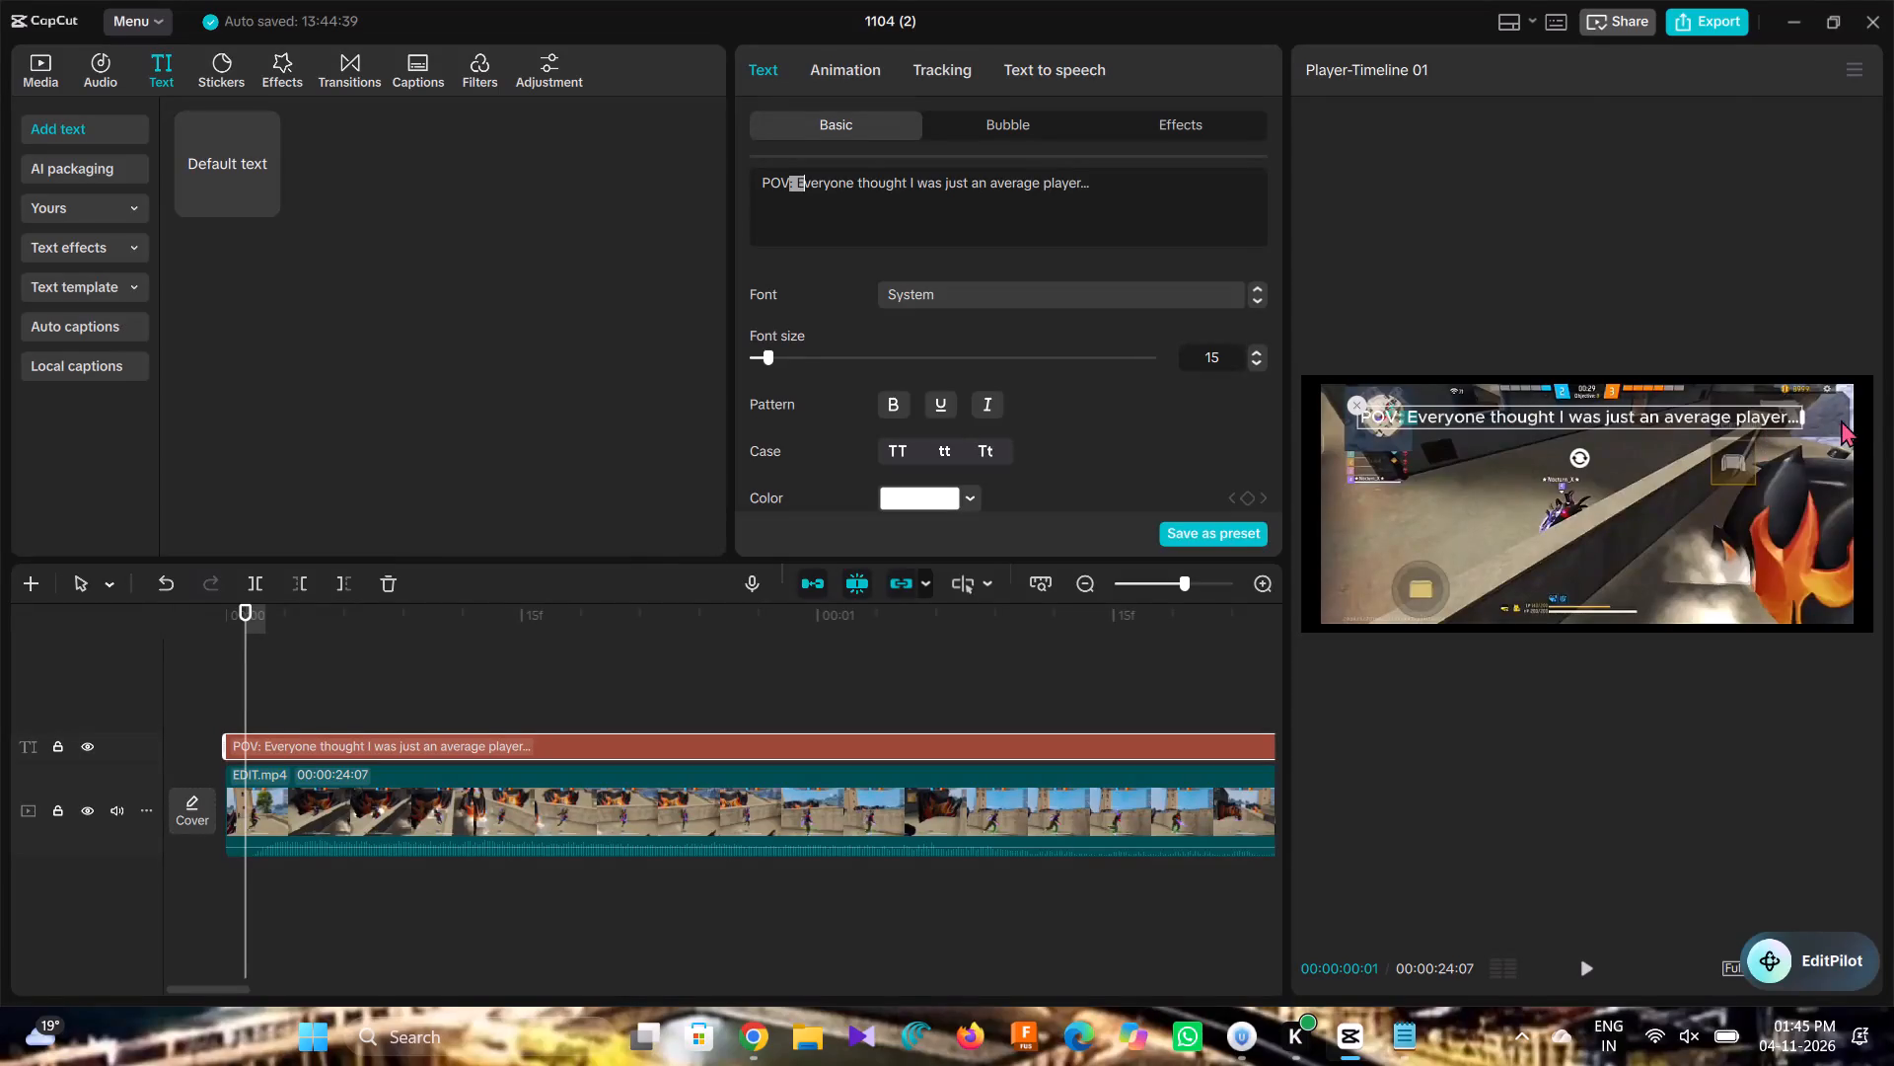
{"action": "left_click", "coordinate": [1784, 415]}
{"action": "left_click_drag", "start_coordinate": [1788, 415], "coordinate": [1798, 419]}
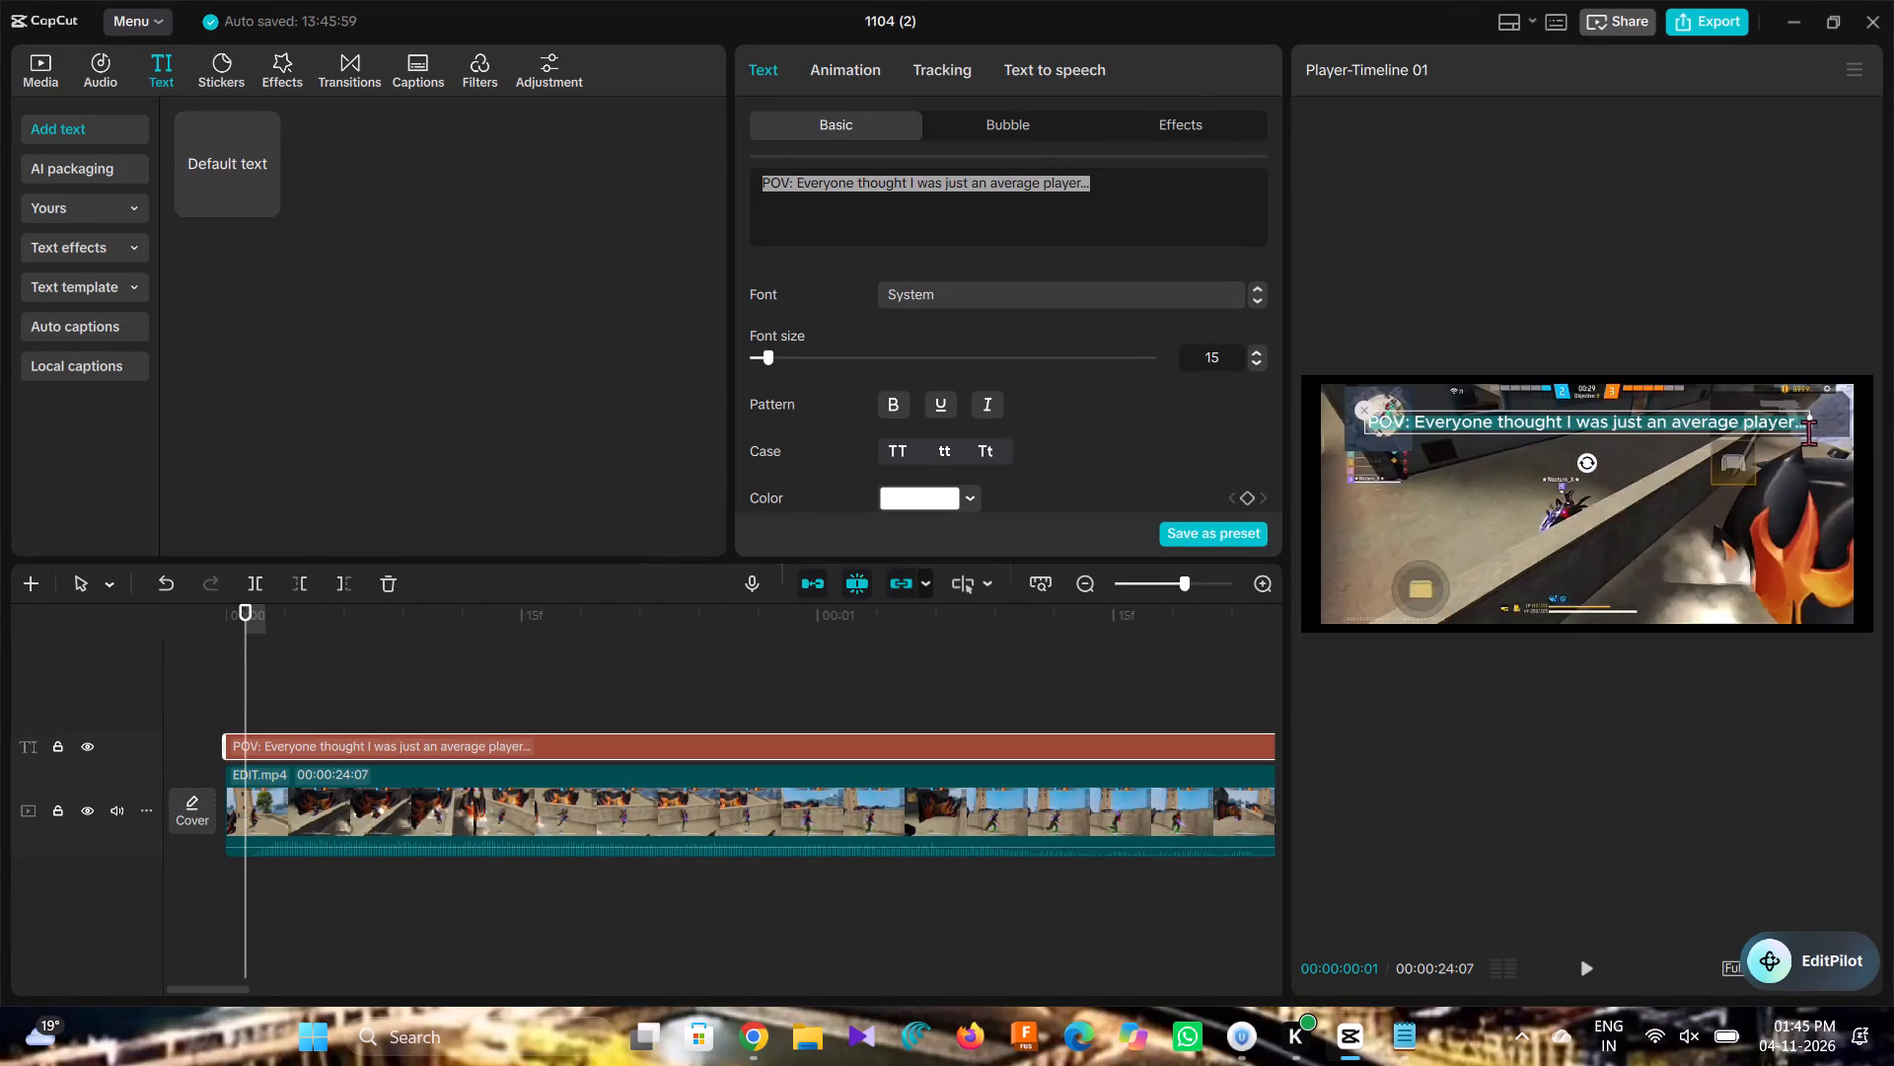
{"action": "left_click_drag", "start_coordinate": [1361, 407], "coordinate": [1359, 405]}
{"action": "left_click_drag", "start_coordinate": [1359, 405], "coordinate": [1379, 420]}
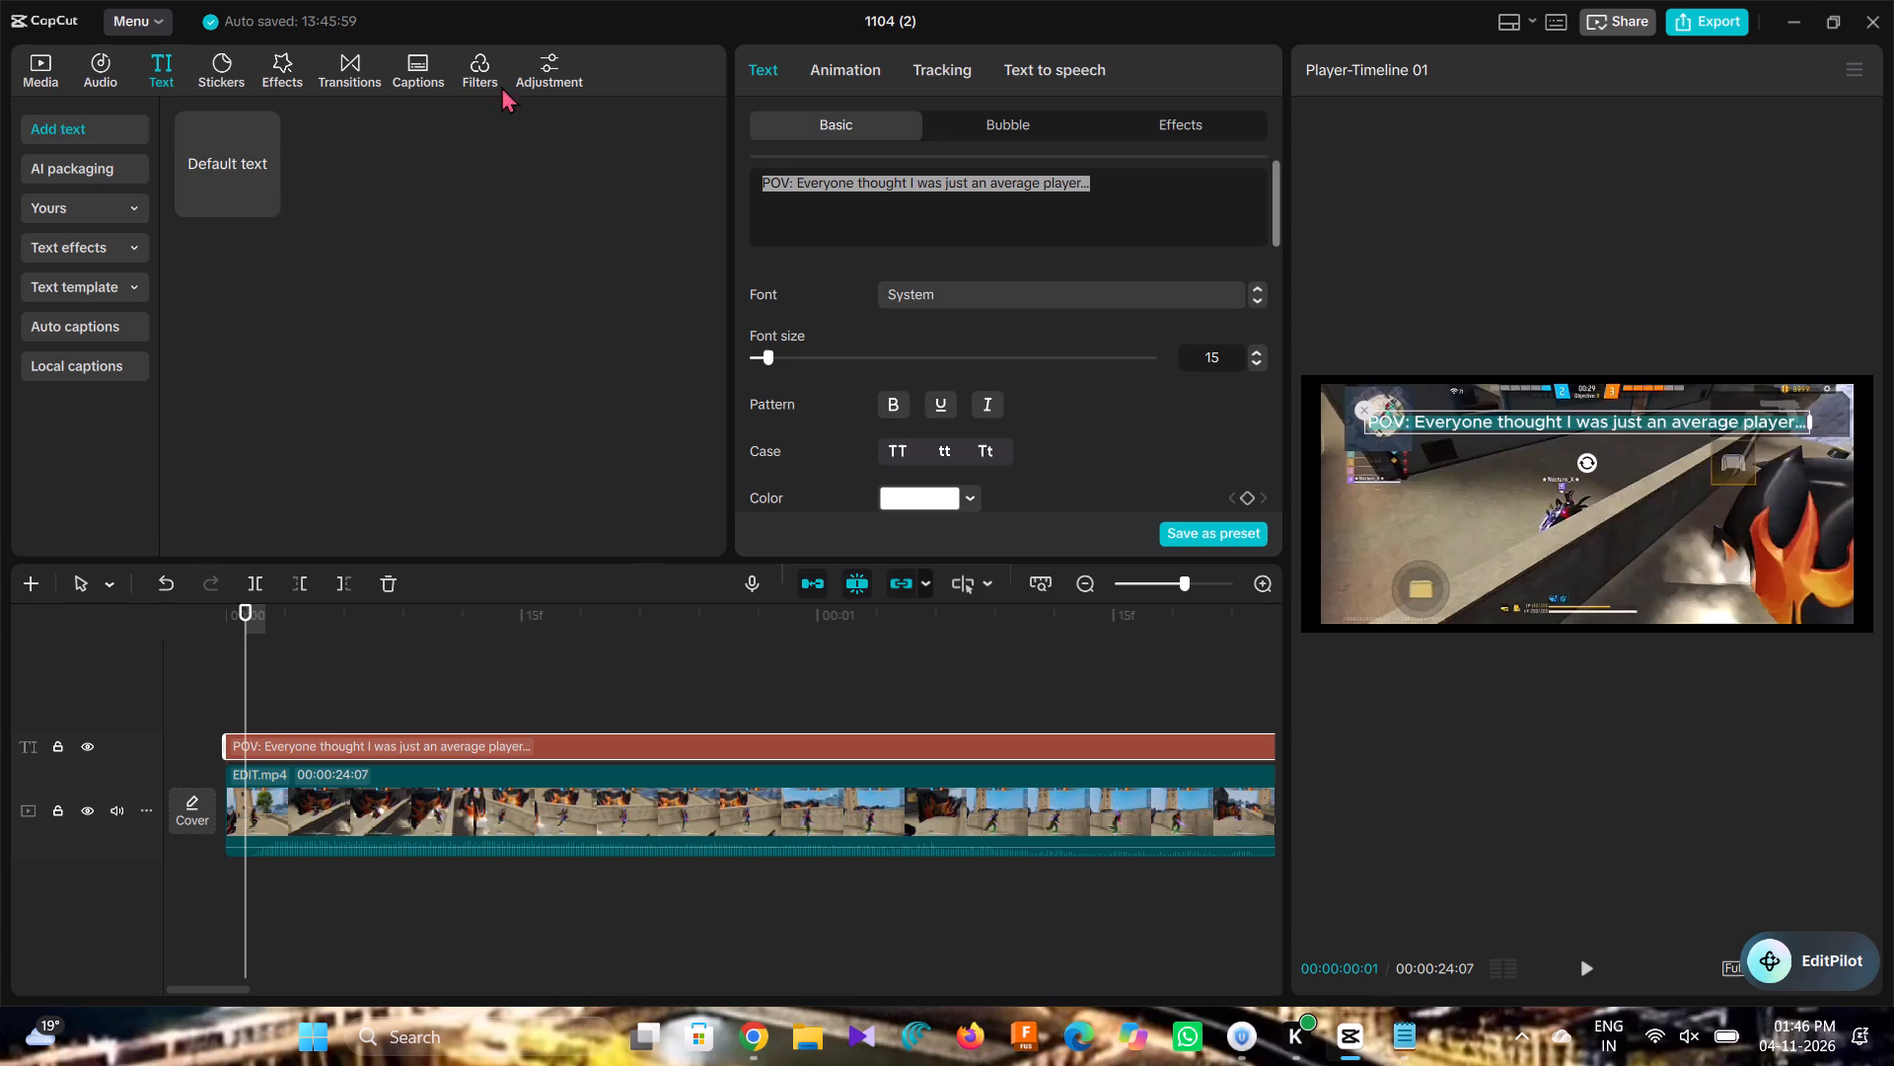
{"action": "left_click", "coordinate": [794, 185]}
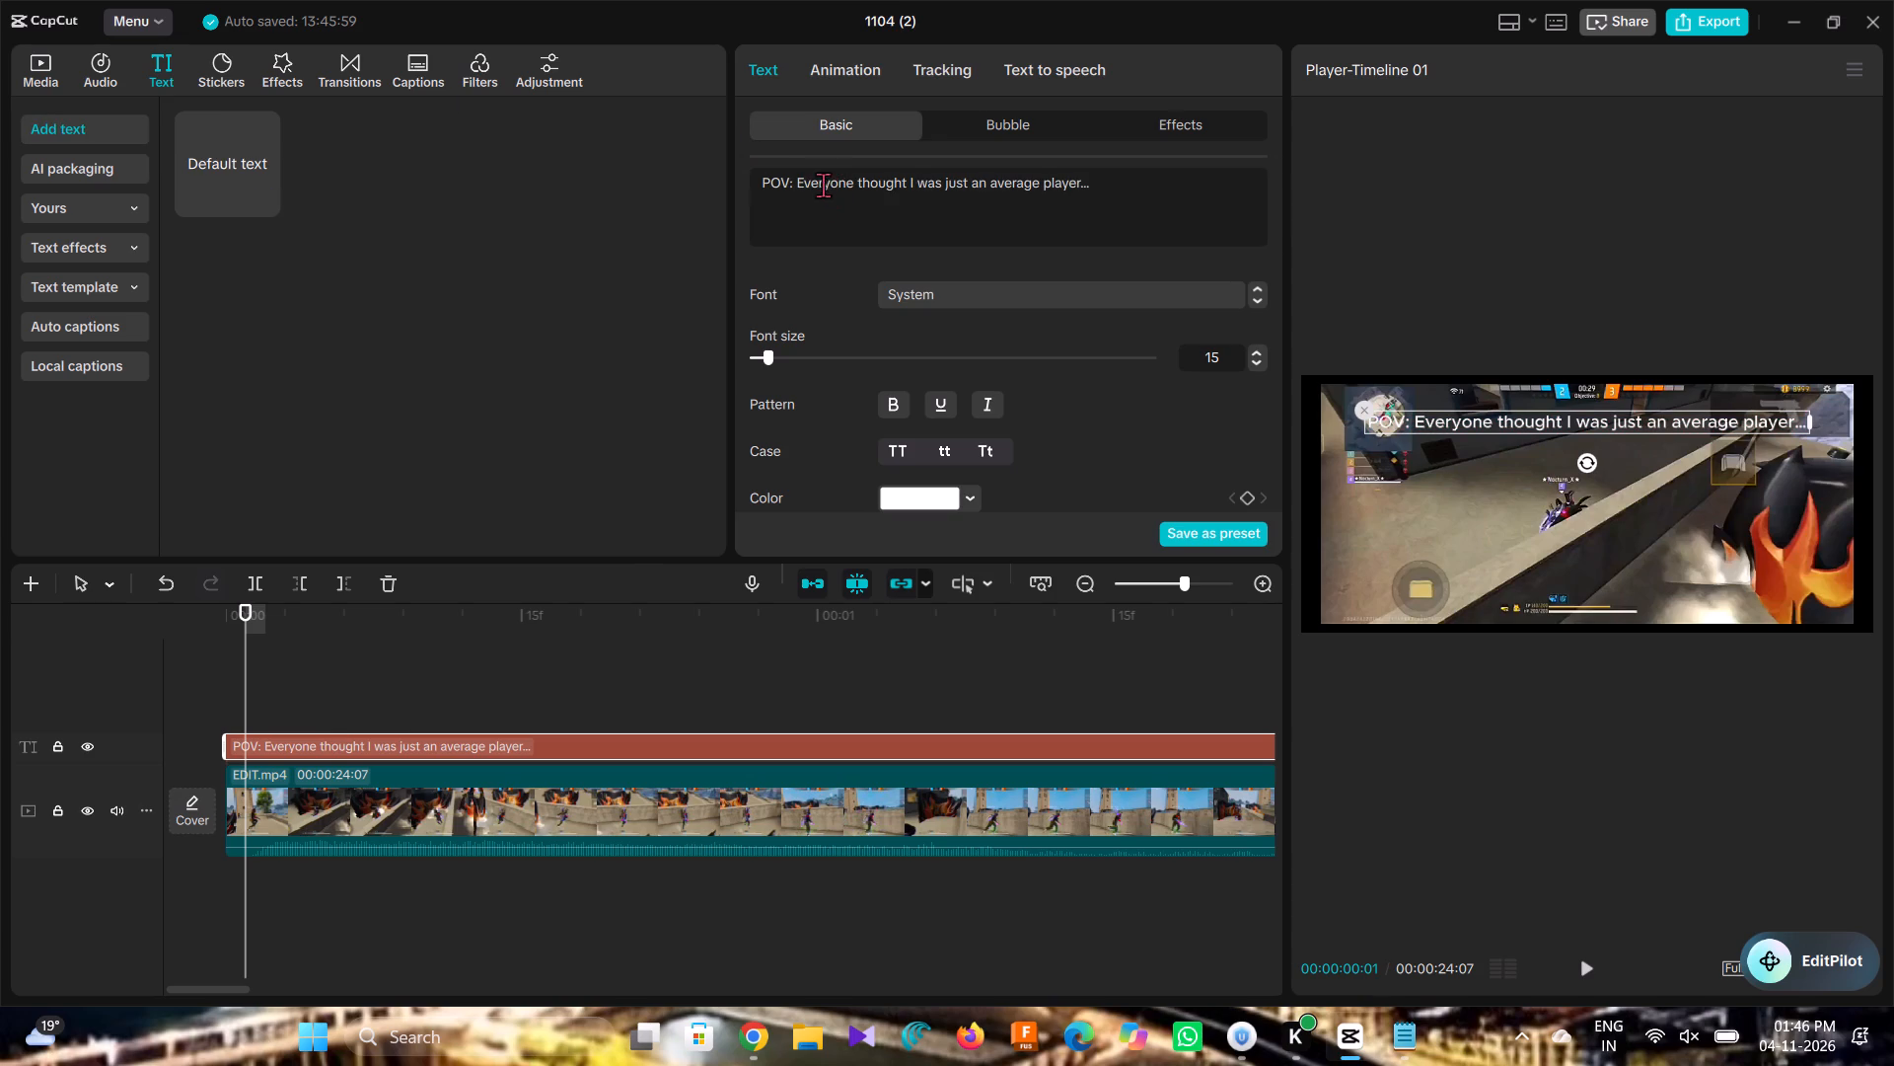
Narrow the caption's text box in the preview so the text wraps onto two rows, with the first row ending at "just".
{"action": "left_click", "coordinate": [1792, 424]}
{"action": "left_click", "coordinate": [1804, 420]}
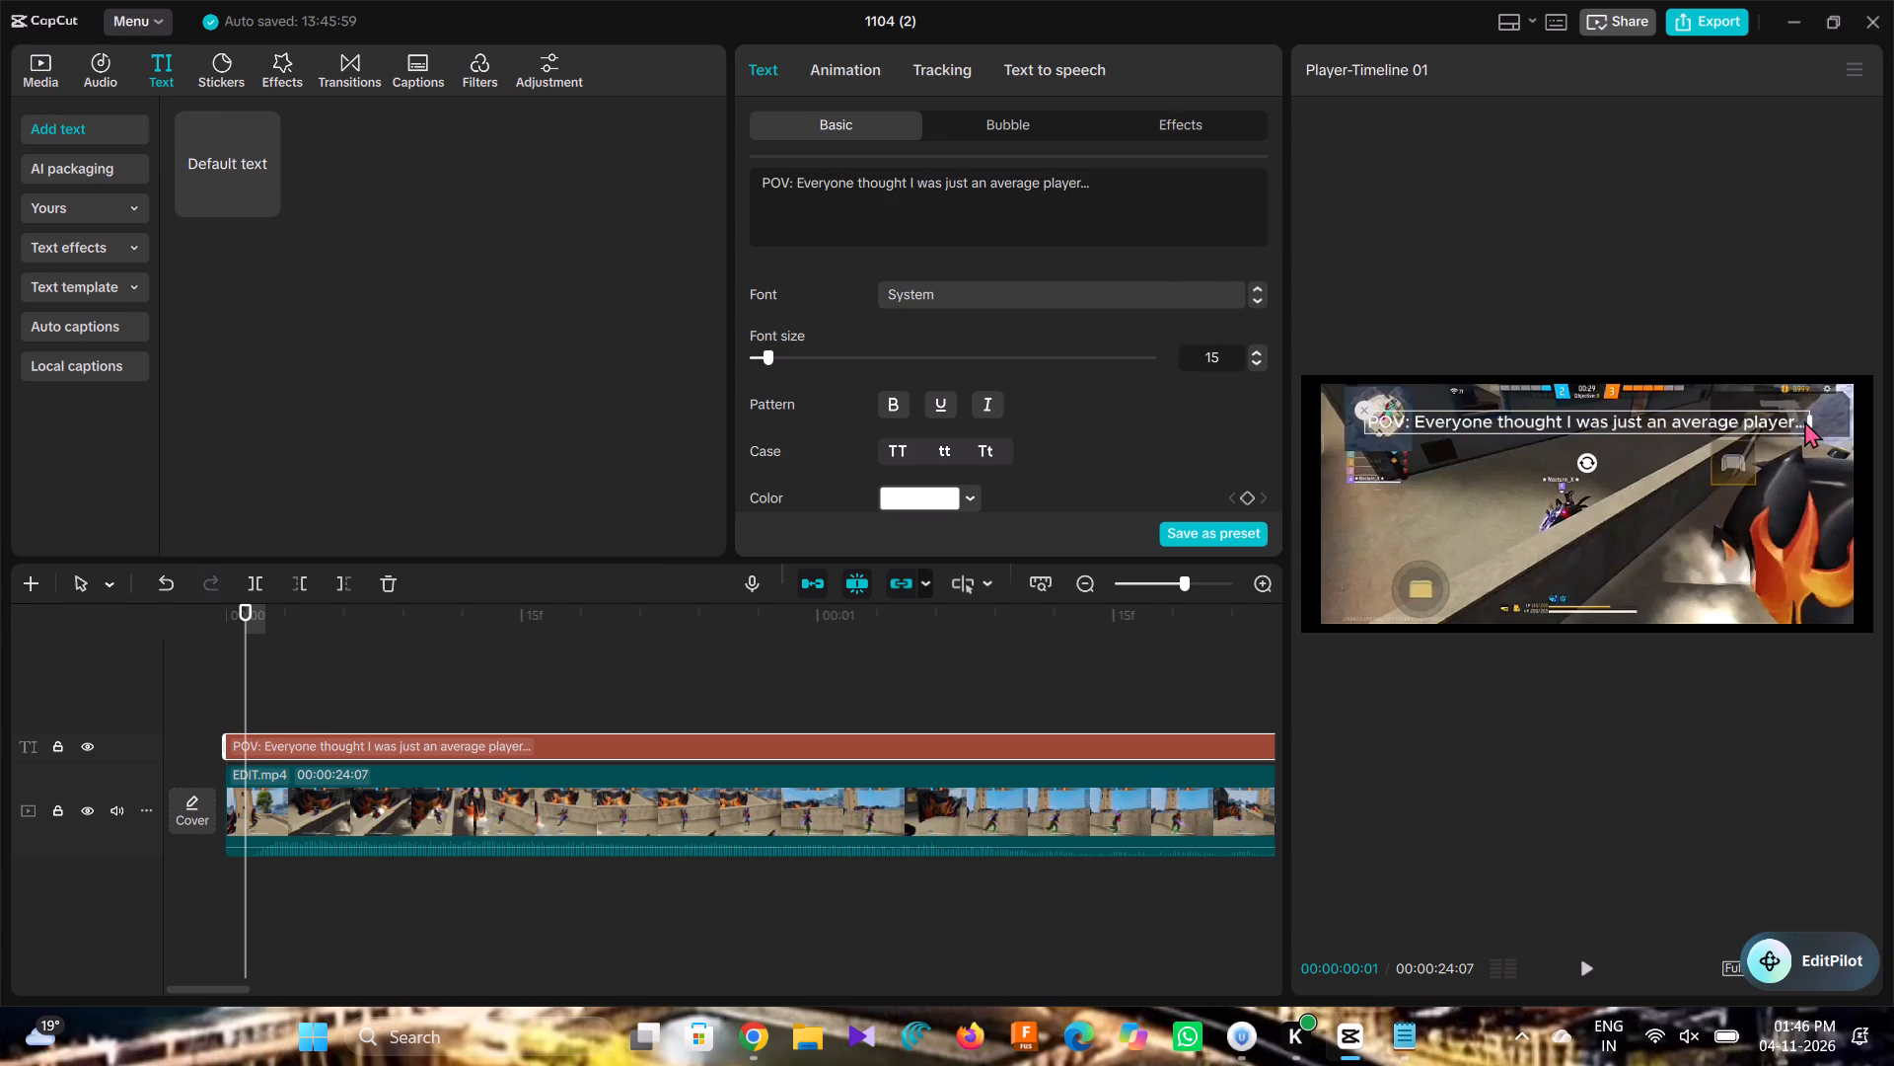
{"action": "left_click", "coordinate": [1804, 427]}
{"action": "left_click_drag", "start_coordinate": [1809, 435], "coordinate": [1789, 433]}
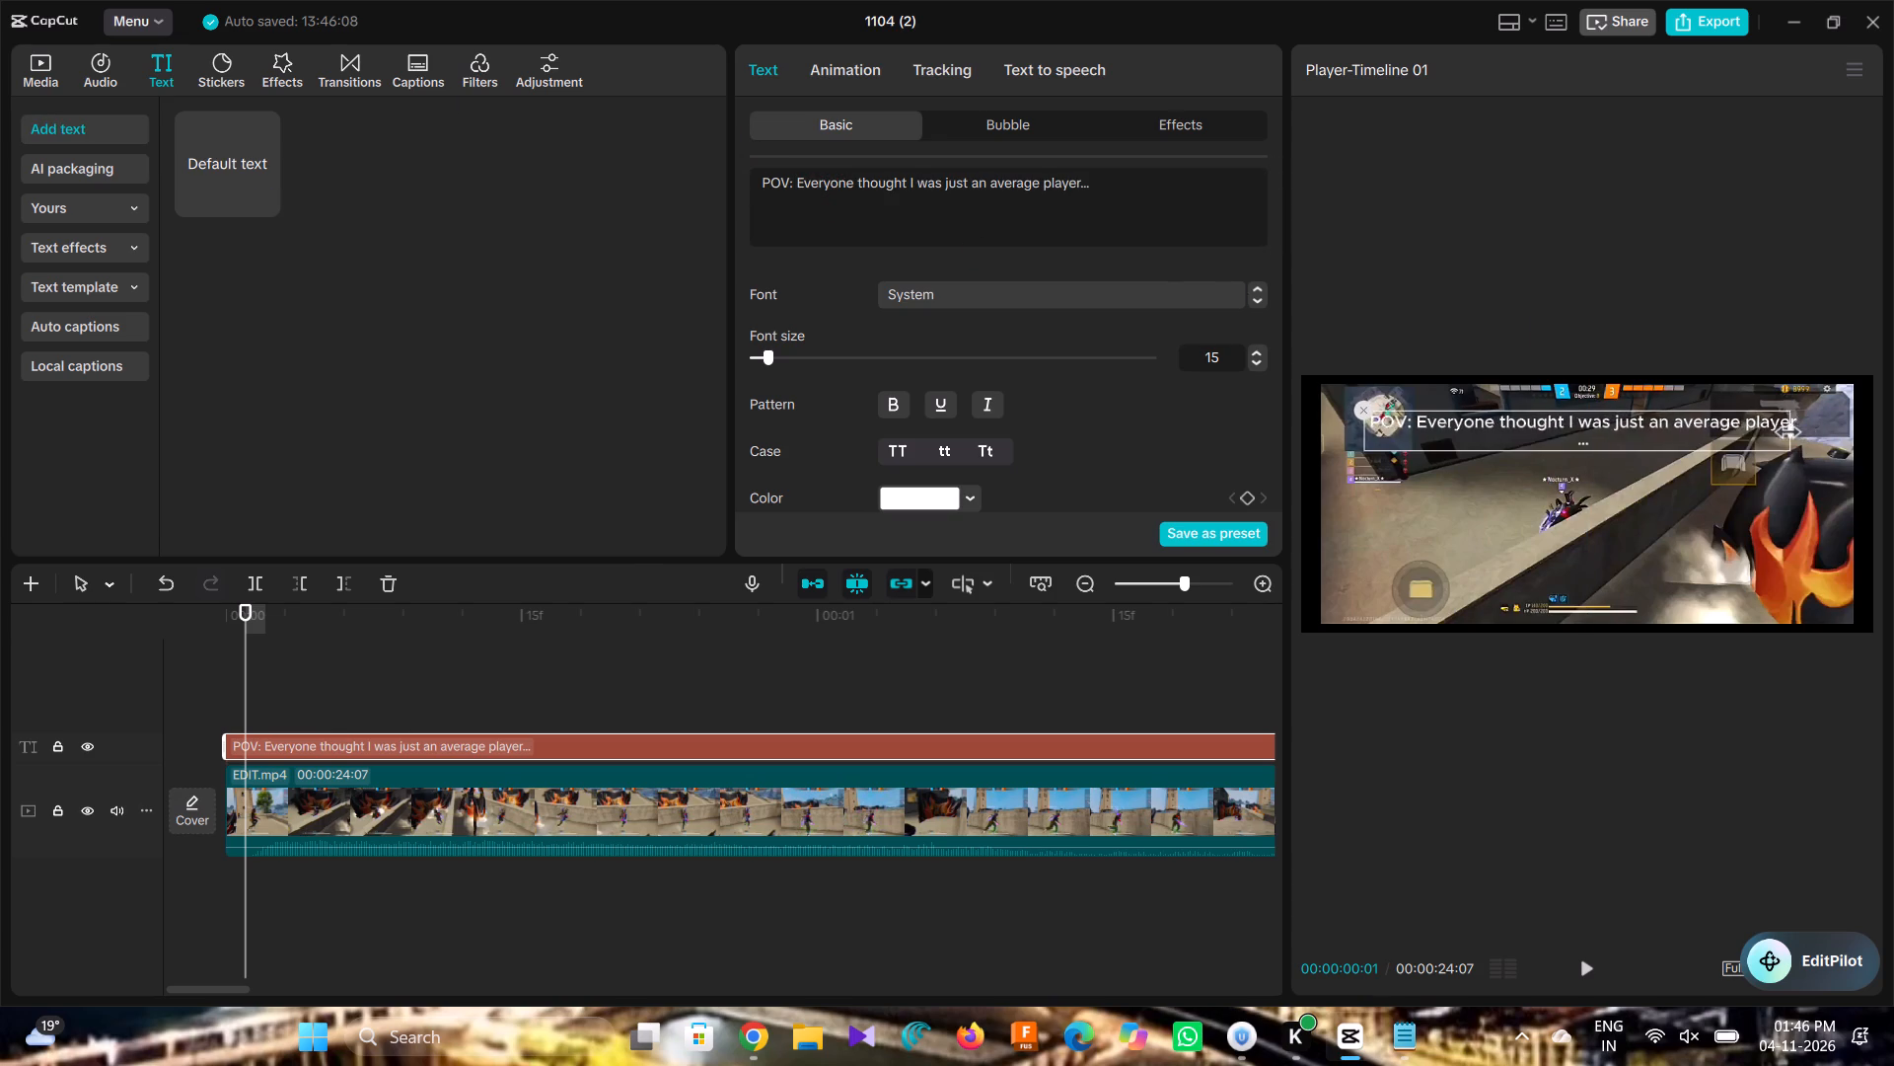
{"action": "left_click_drag", "start_coordinate": [1789, 433], "coordinate": [1688, 426]}
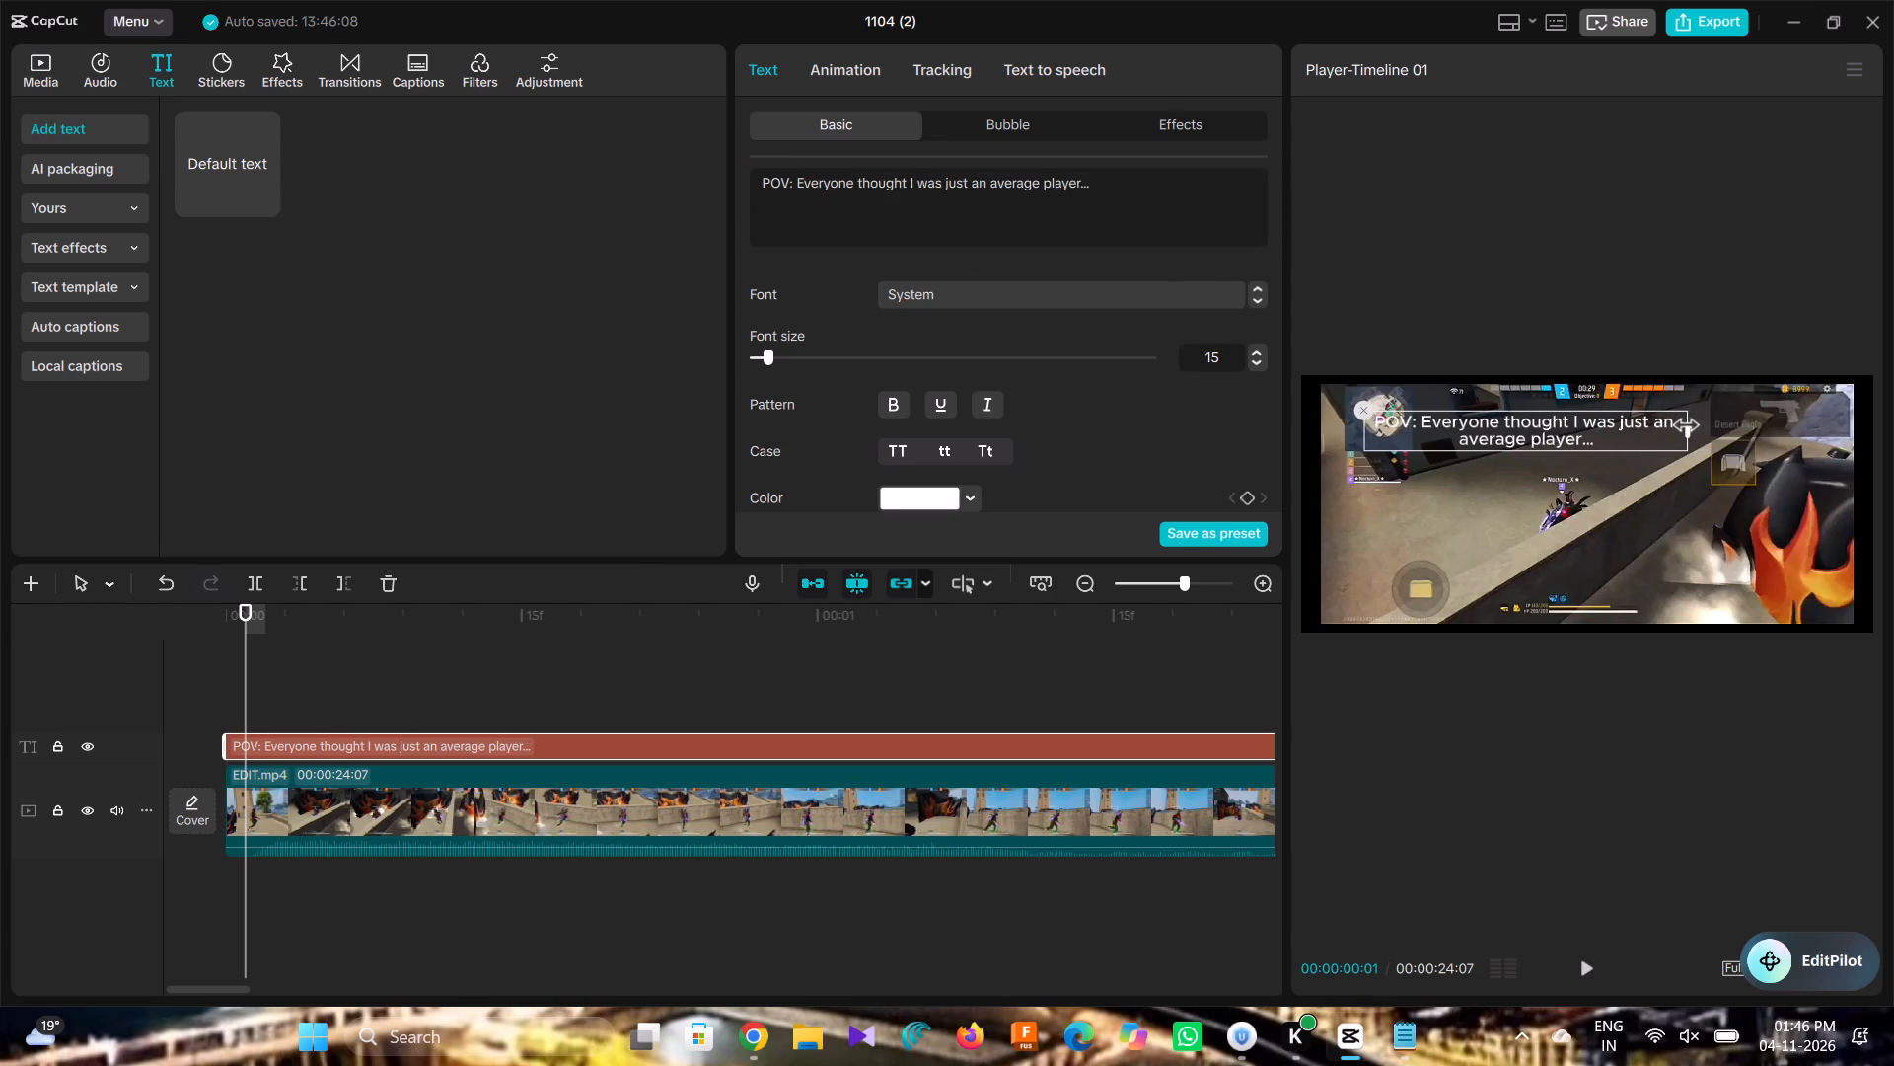
{"action": "left_click_drag", "start_coordinate": [1688, 426], "coordinate": [1648, 424]}
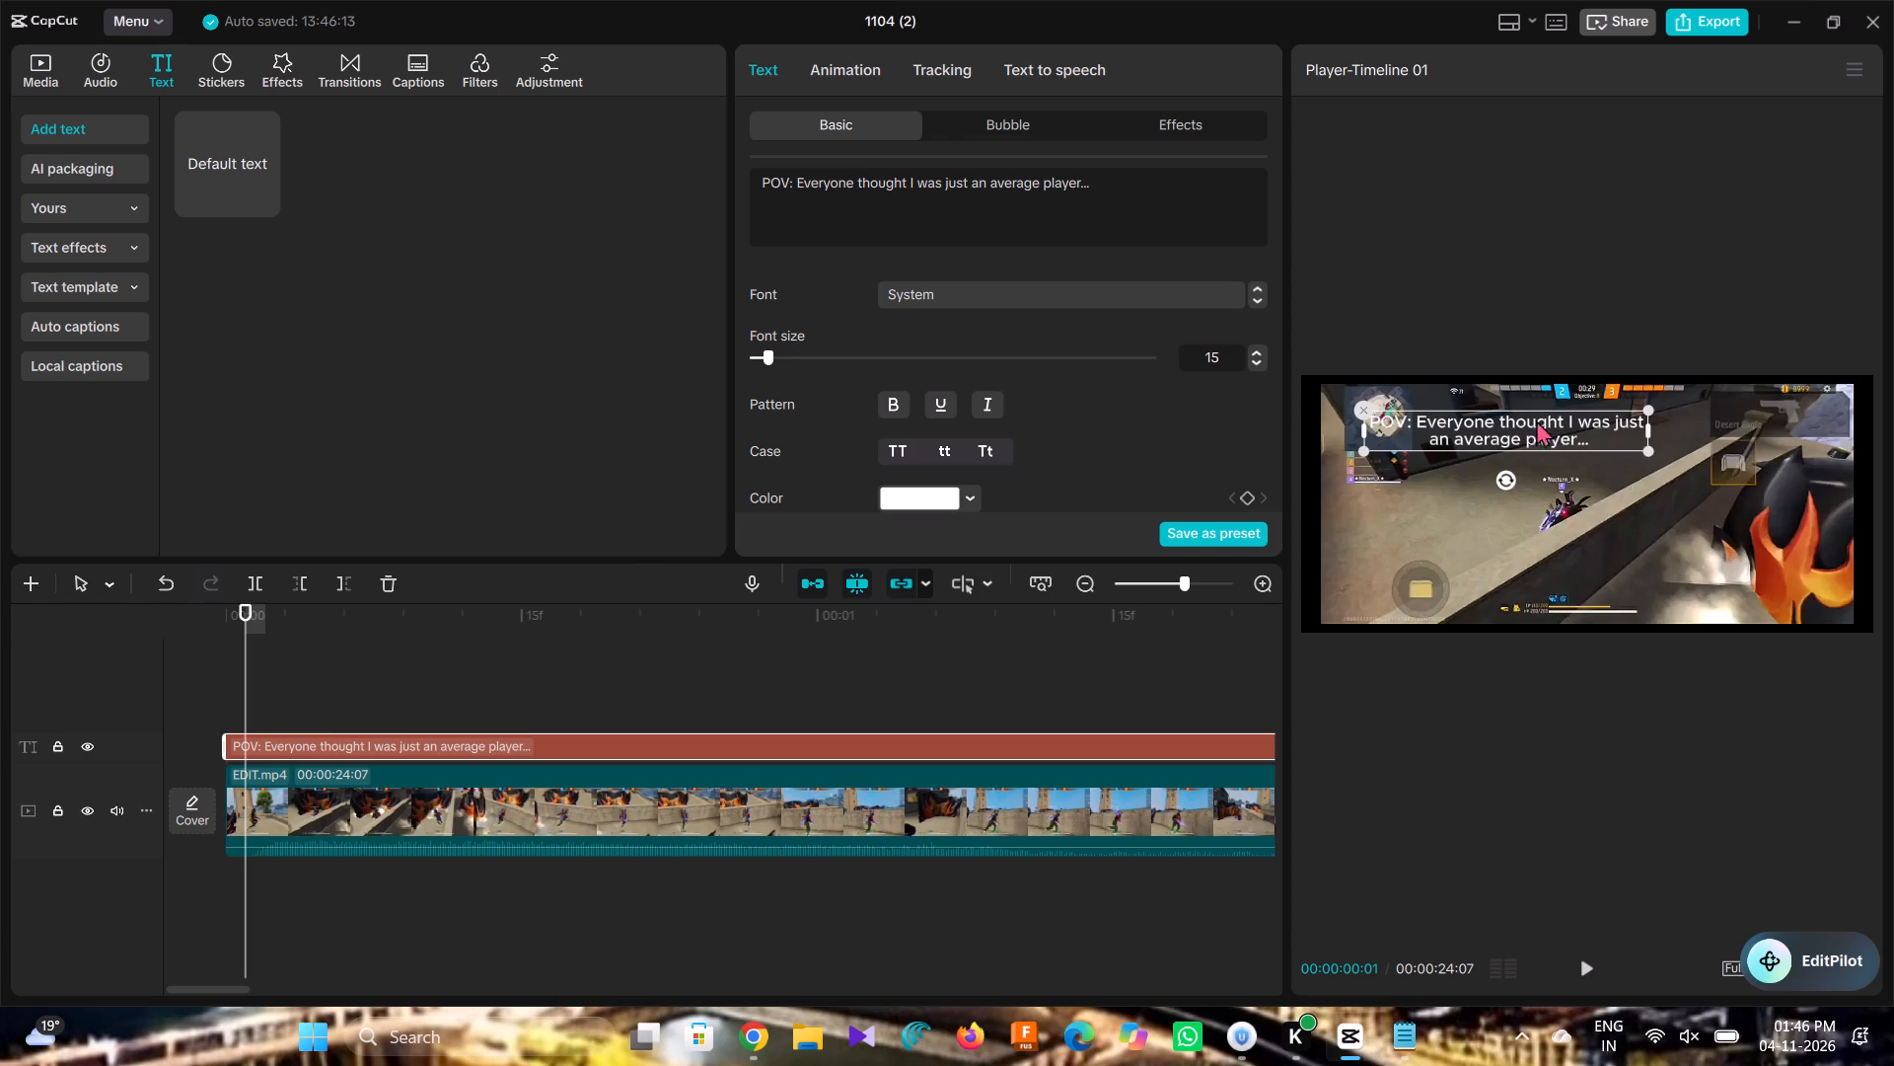
Move the two-row caption to the horizontal centre of the video frame, just below its top edge.
{"action": "left_click_drag", "start_coordinate": [1533, 417], "coordinate": [1608, 414]}
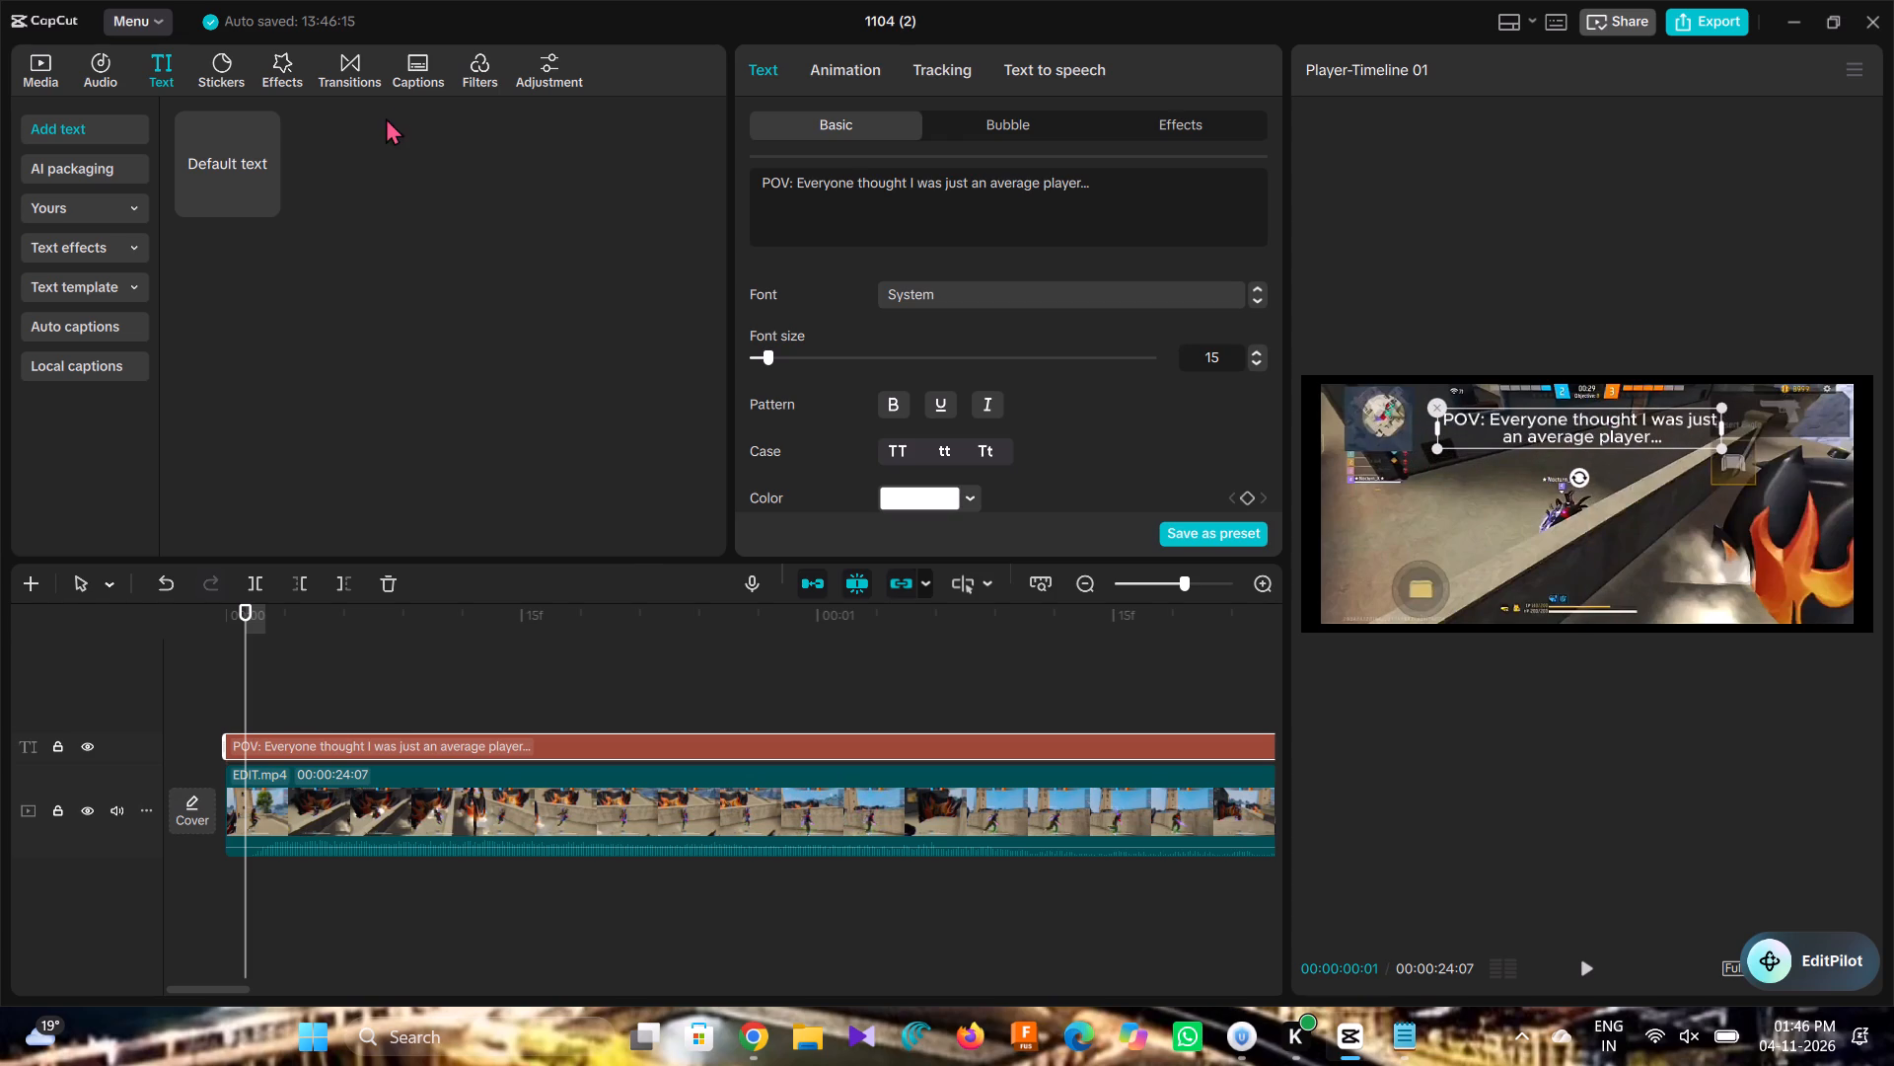
Place the text cursor between "POV:" and "Everyone" in the caption text.
{"action": "left_click", "coordinate": [789, 184]}
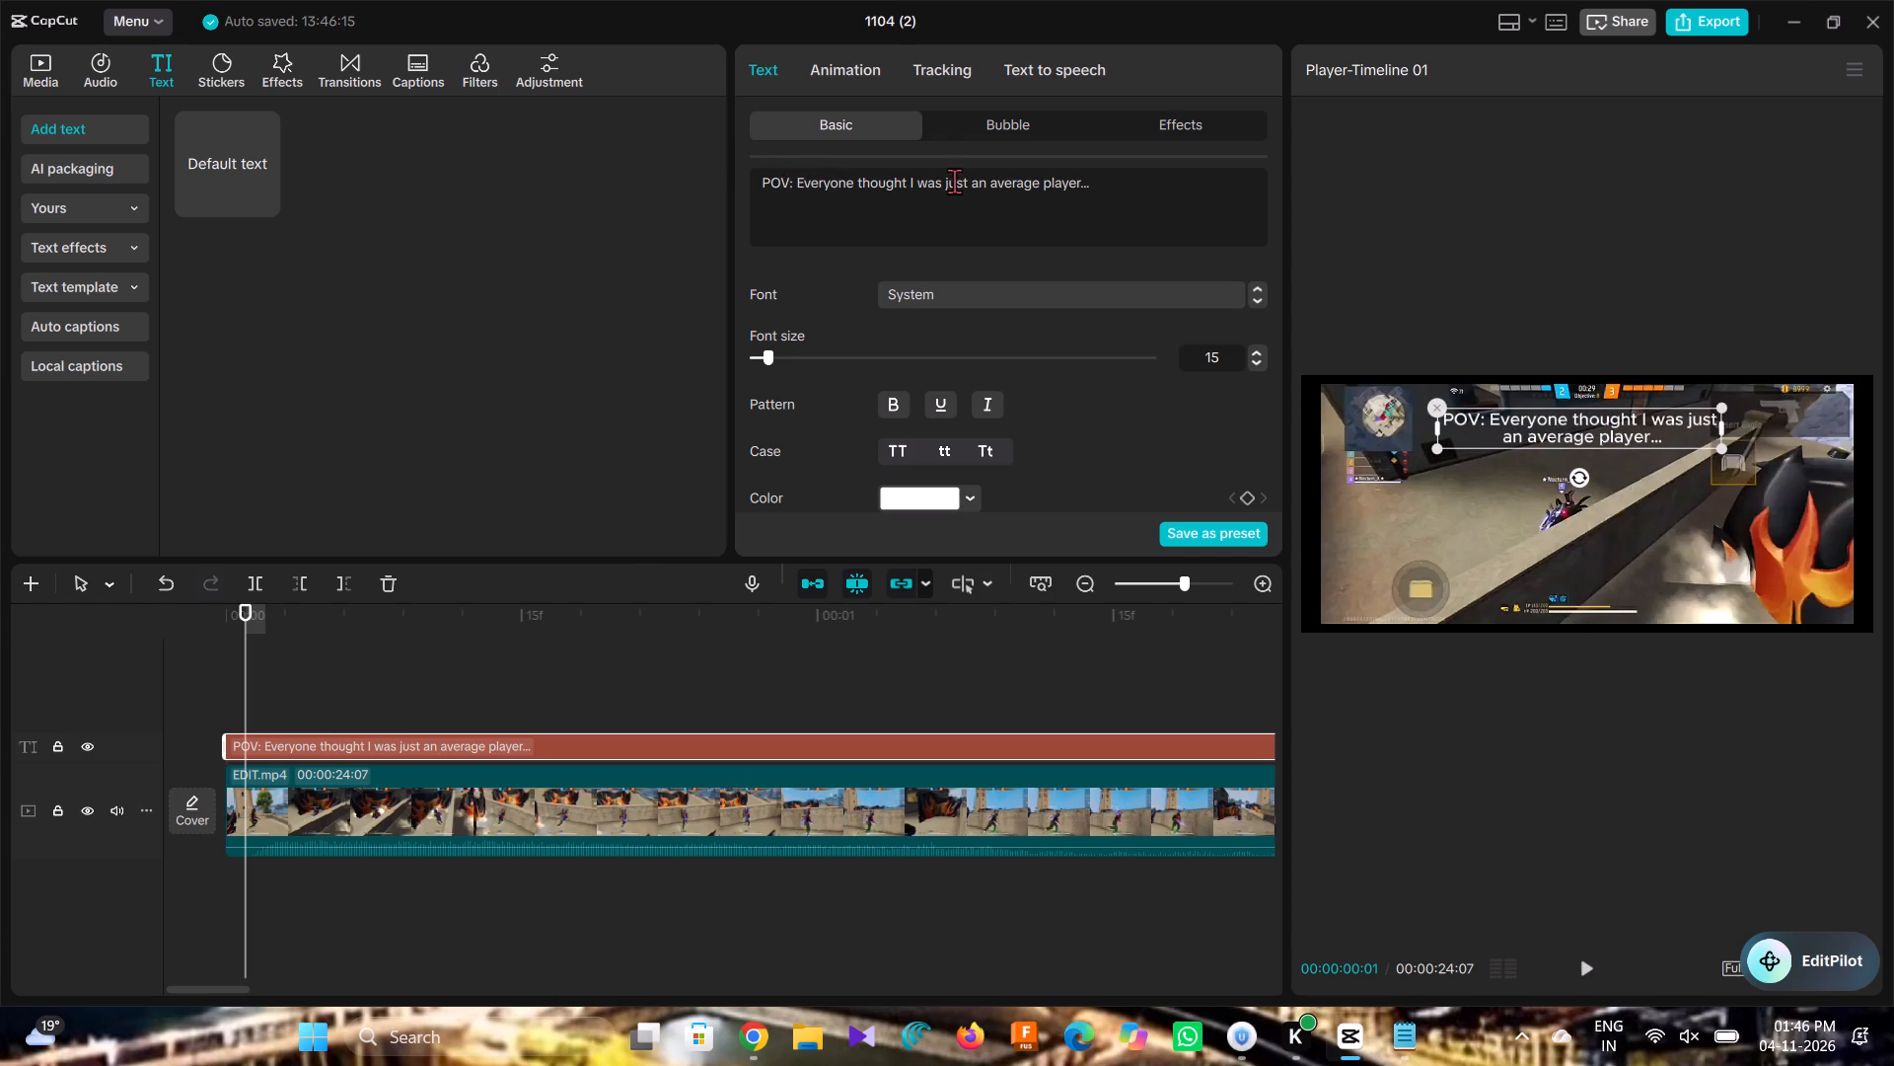
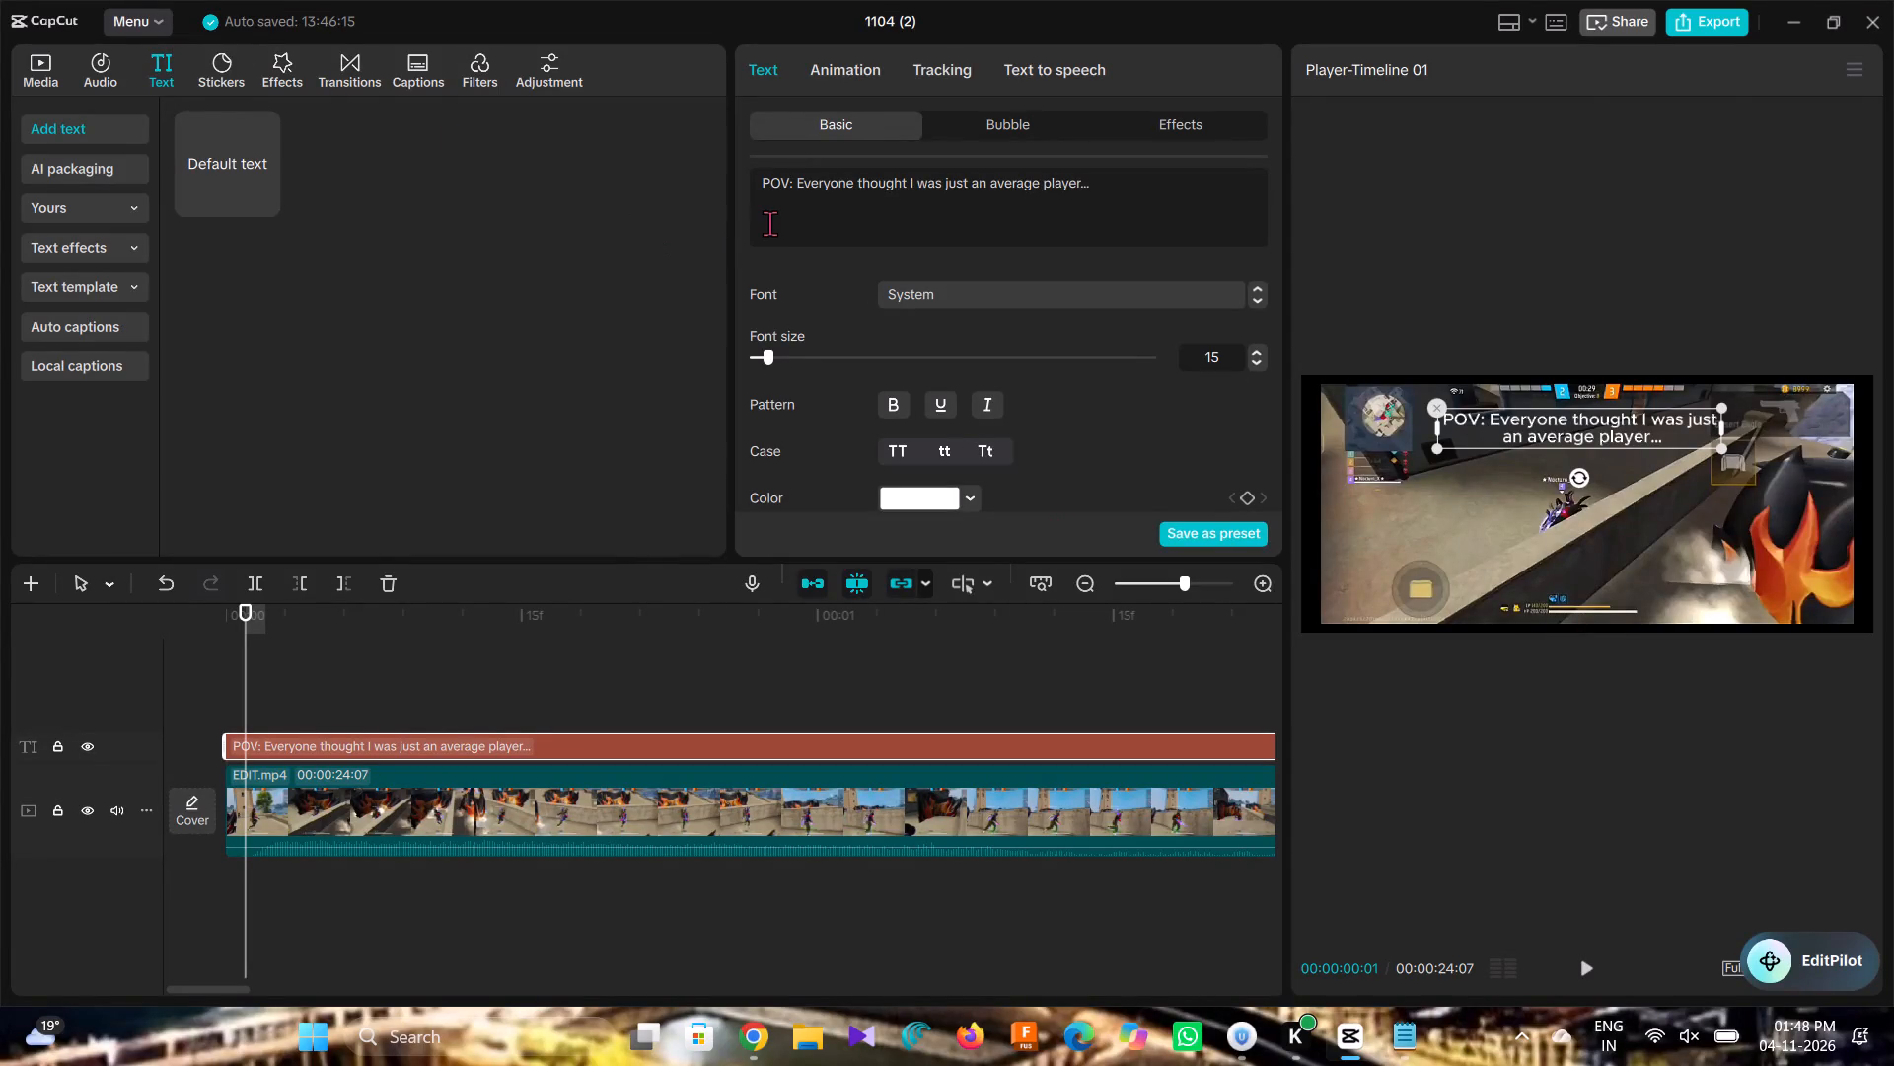
Delete the word "POV" from the start of the caption text, keeping the colon.
{"action": "key", "text": "BackSpace"}
{"action": "key", "text": "BackSpace"}
{"action": "key", "text": "BackSpace"}
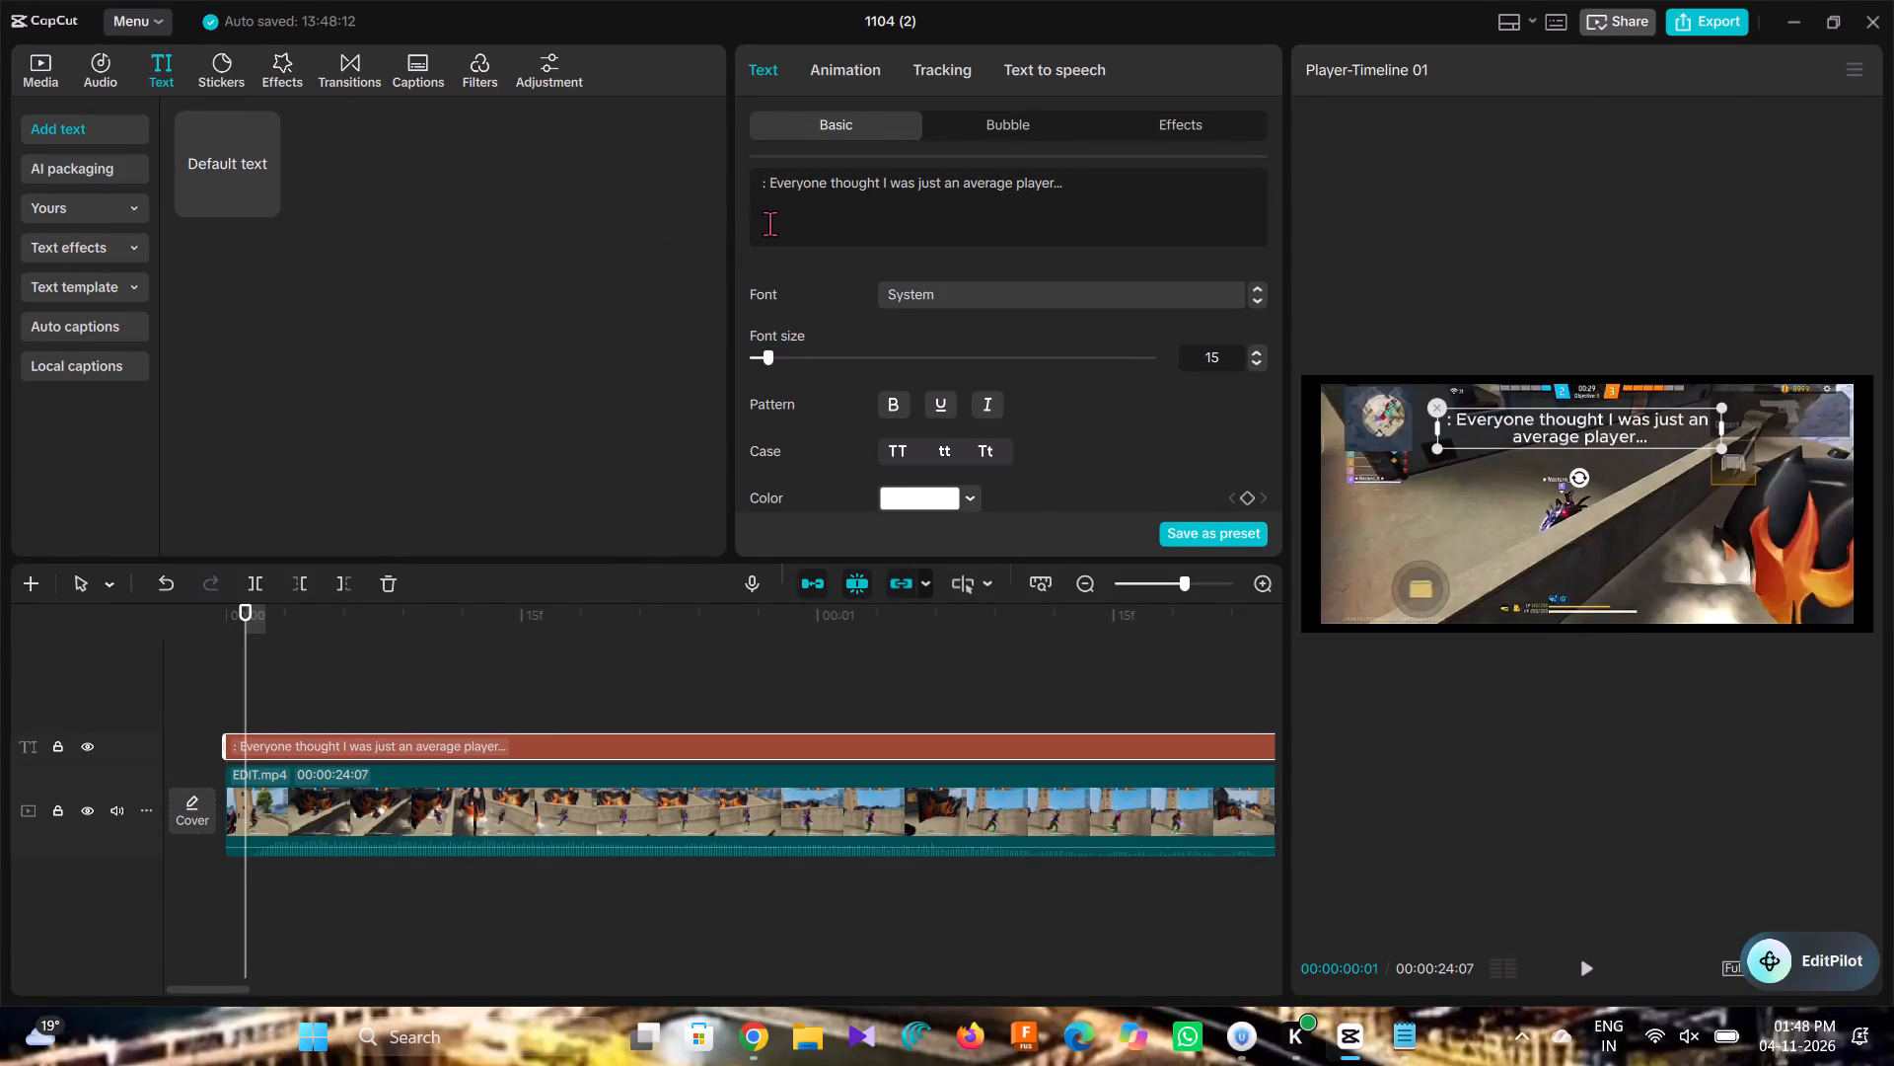
Insert the purple speaking-head silhouette emoji before the colon at the start of the caption text.
{"action": "key", "text": "super+period"}
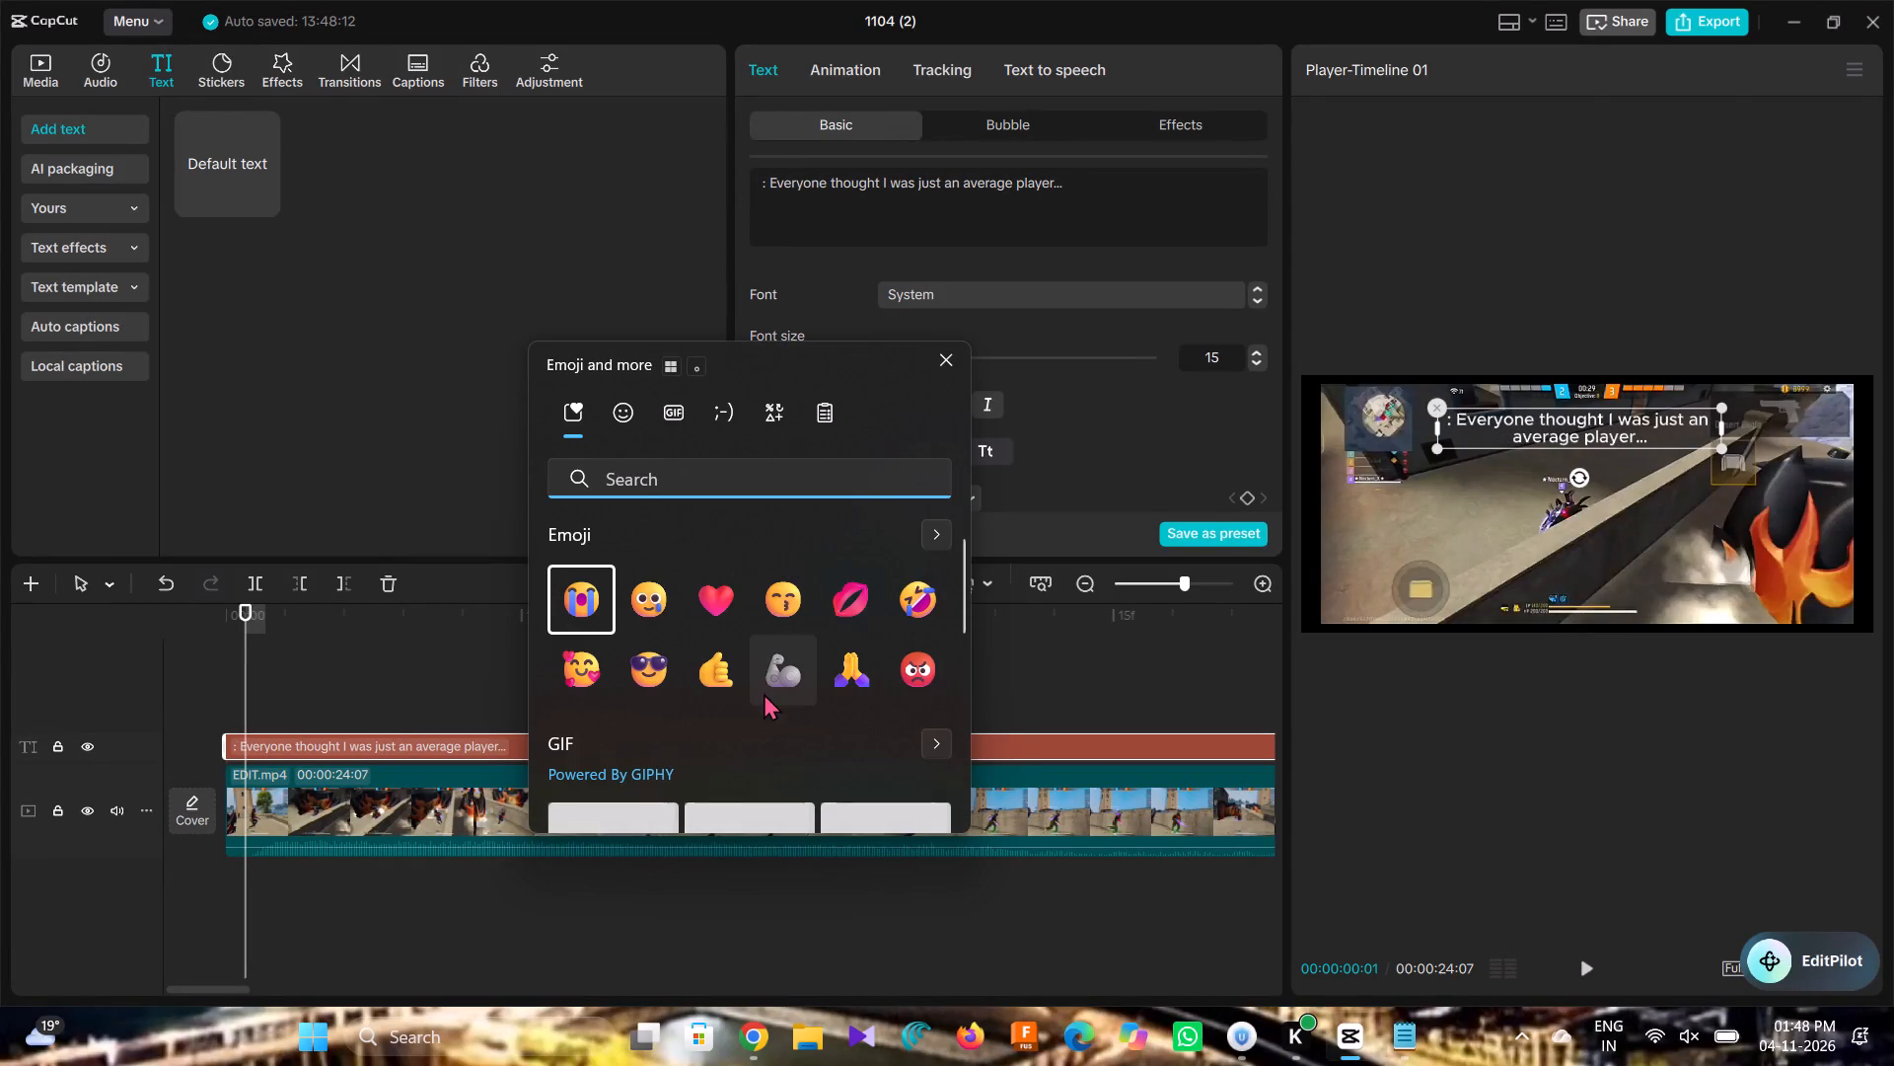
{"action": "scroll", "coordinate": [750, 665], "scroll_direction": "down", "scroll_amount": 10}
{"action": "scroll", "coordinate": [746, 678], "scroll_direction": "up", "scroll_amount": 2}
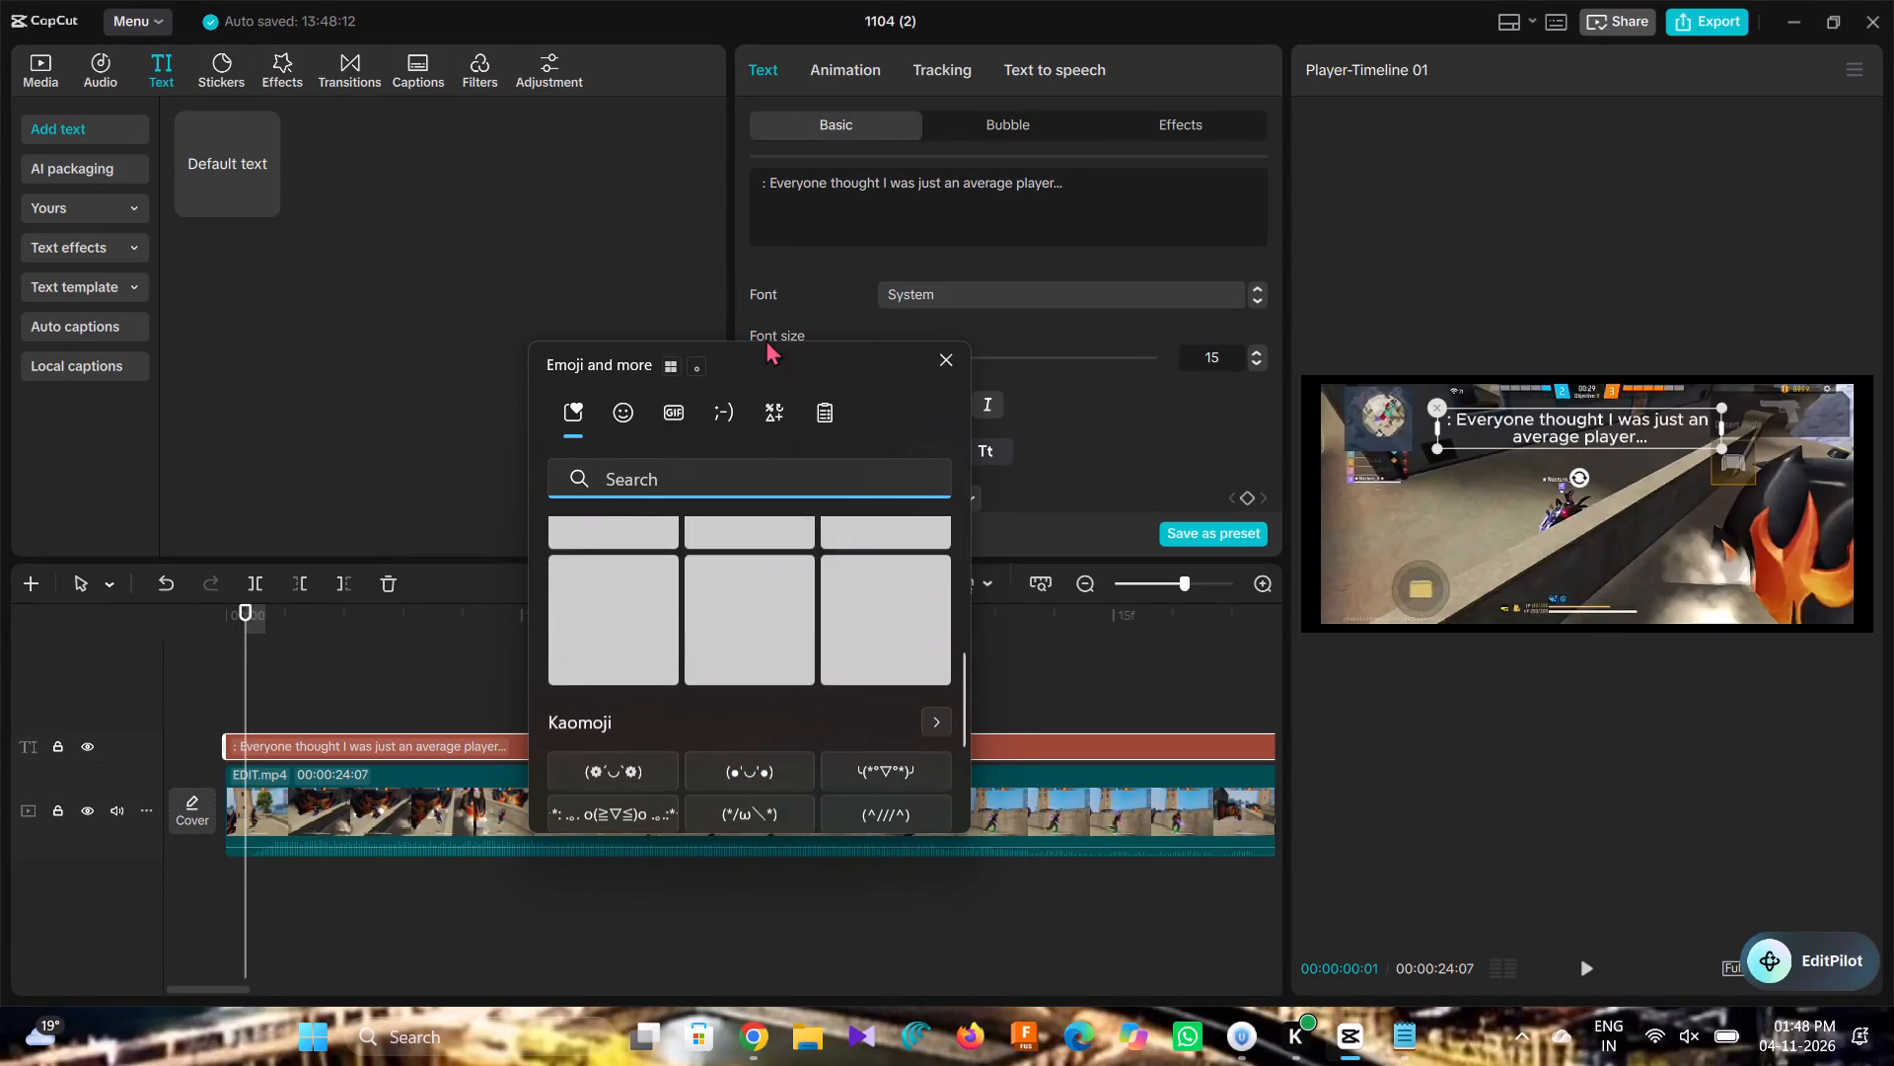
{"action": "left_click", "coordinate": [604, 414]}
{"action": "scroll", "coordinate": [651, 608], "scroll_direction": "down", "scroll_amount": 1}
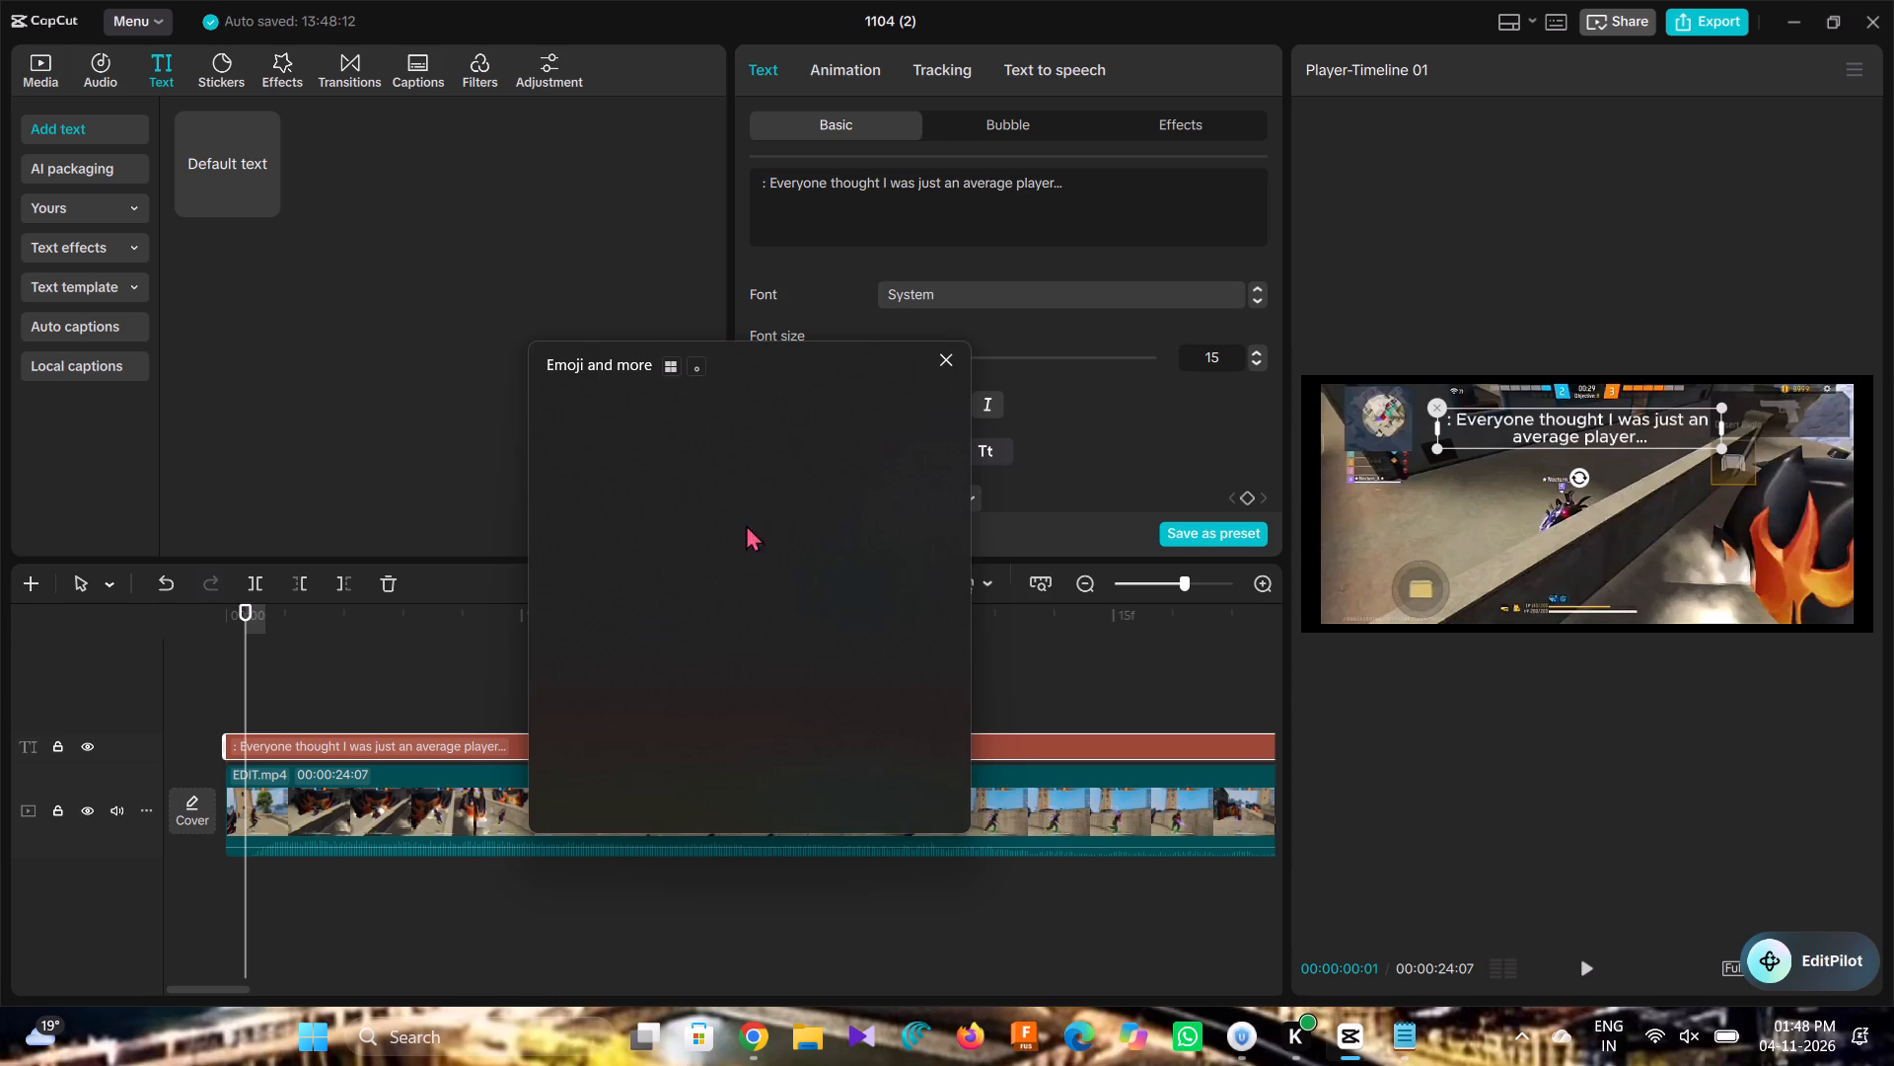
{"action": "scroll", "coordinate": [728, 669], "scroll_direction": "down", "scroll_amount": 7}
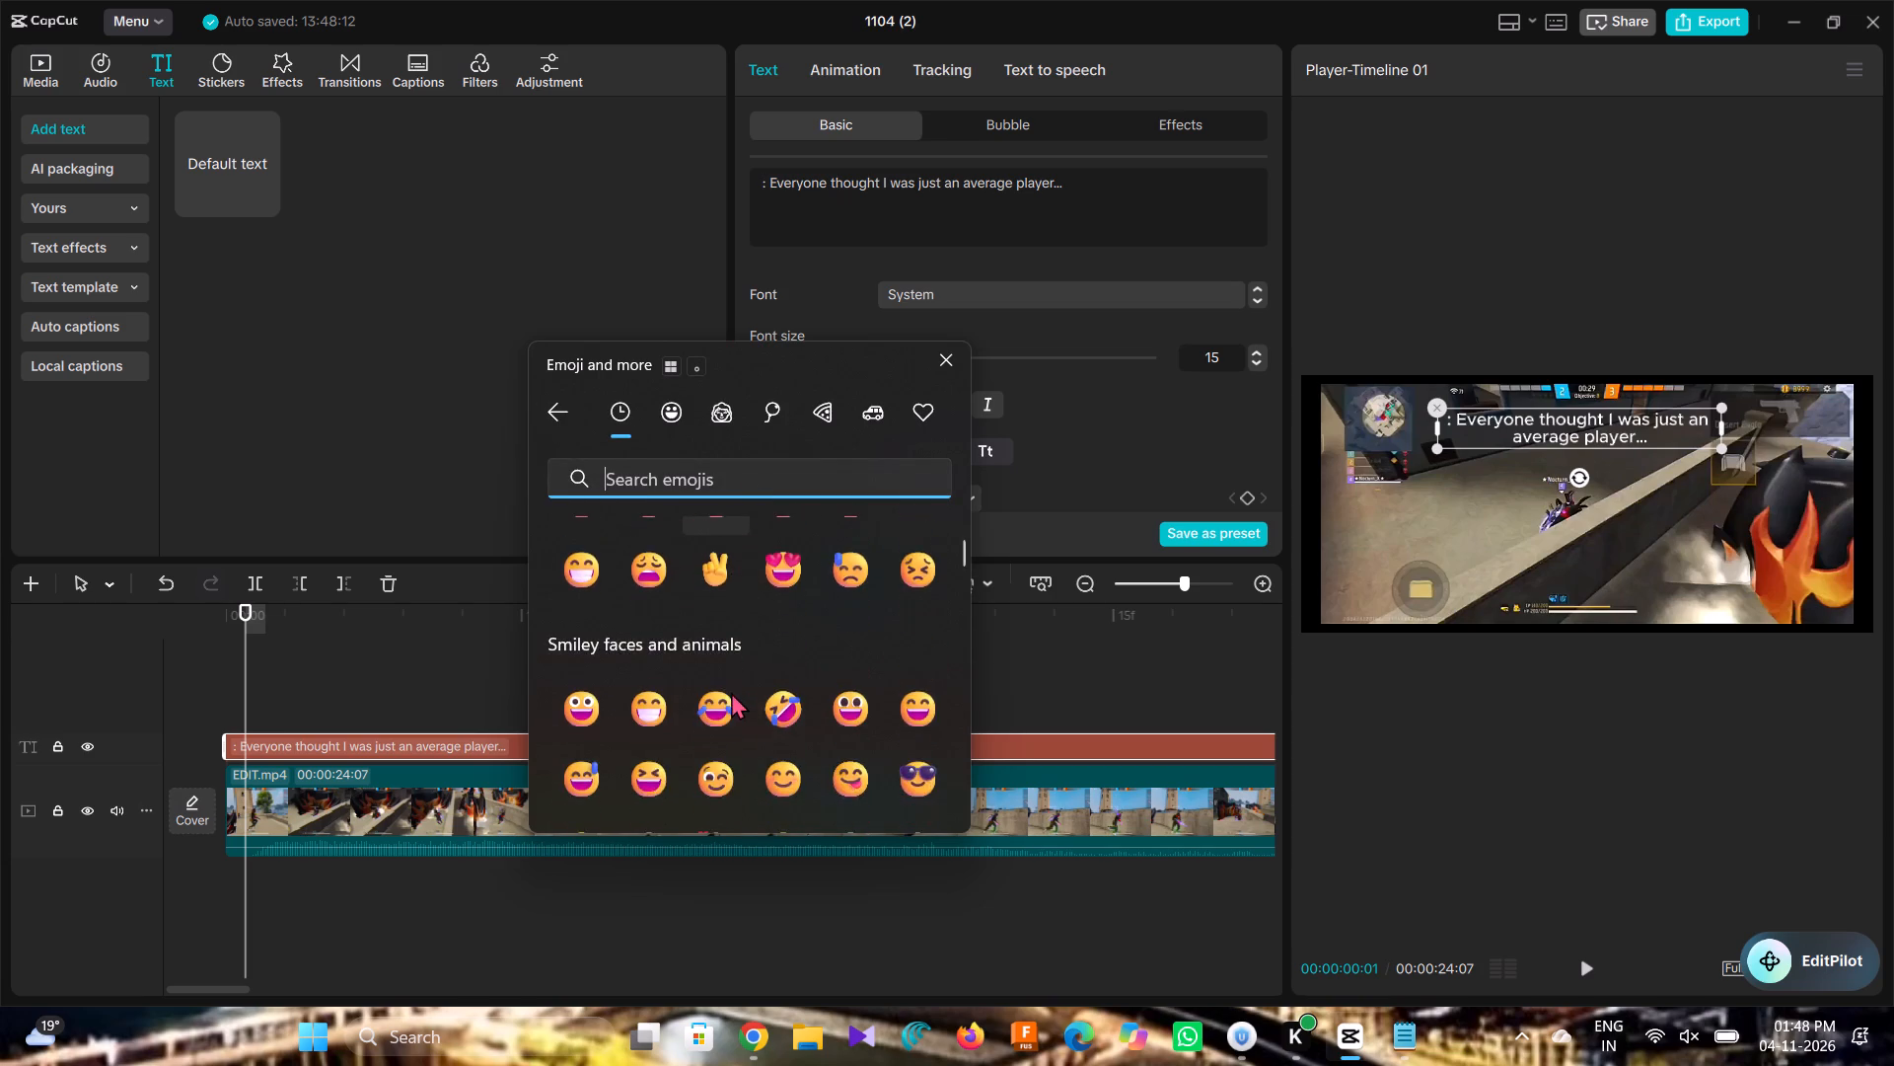
{"action": "scroll", "coordinate": [731, 692], "scroll_direction": "down", "scroll_amount": 9}
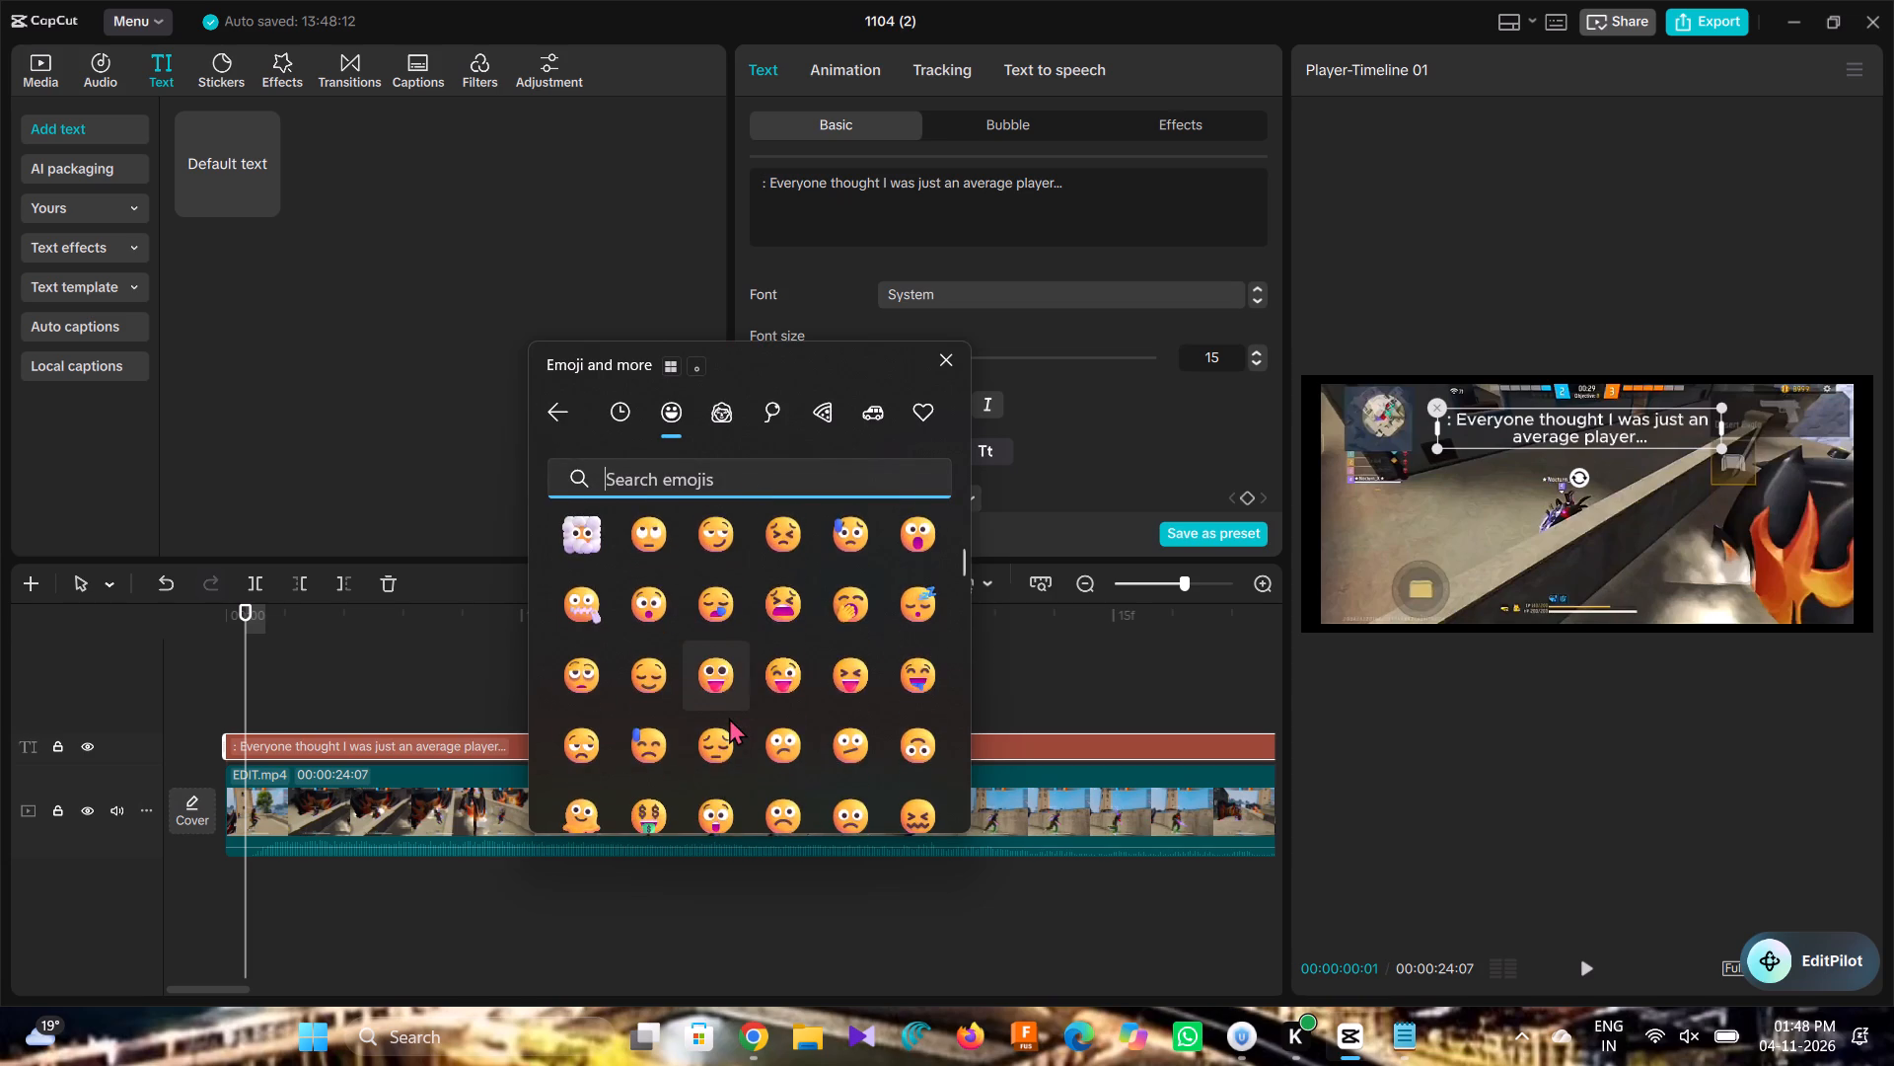
{"action": "scroll", "coordinate": [729, 718], "scroll_direction": "down", "scroll_amount": 18}
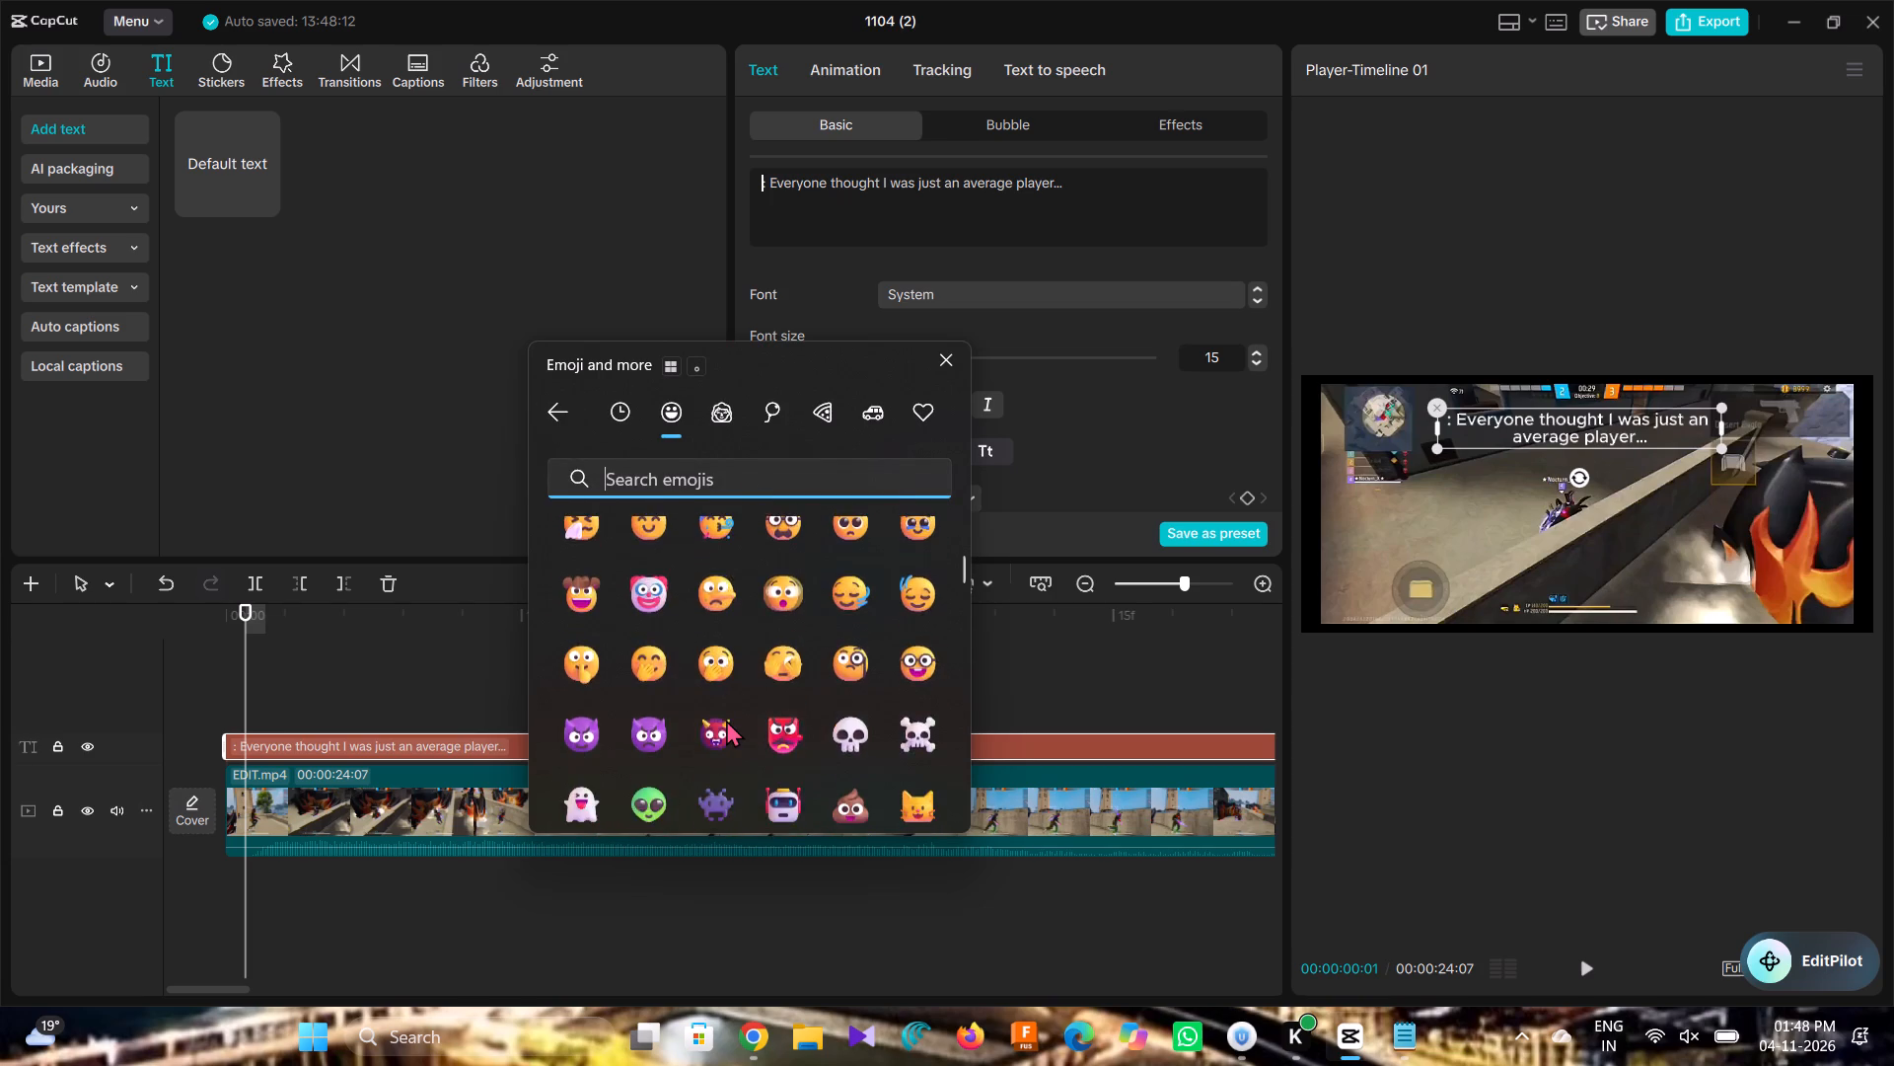
{"action": "scroll", "coordinate": [726, 720], "scroll_direction": "down", "scroll_amount": 8}
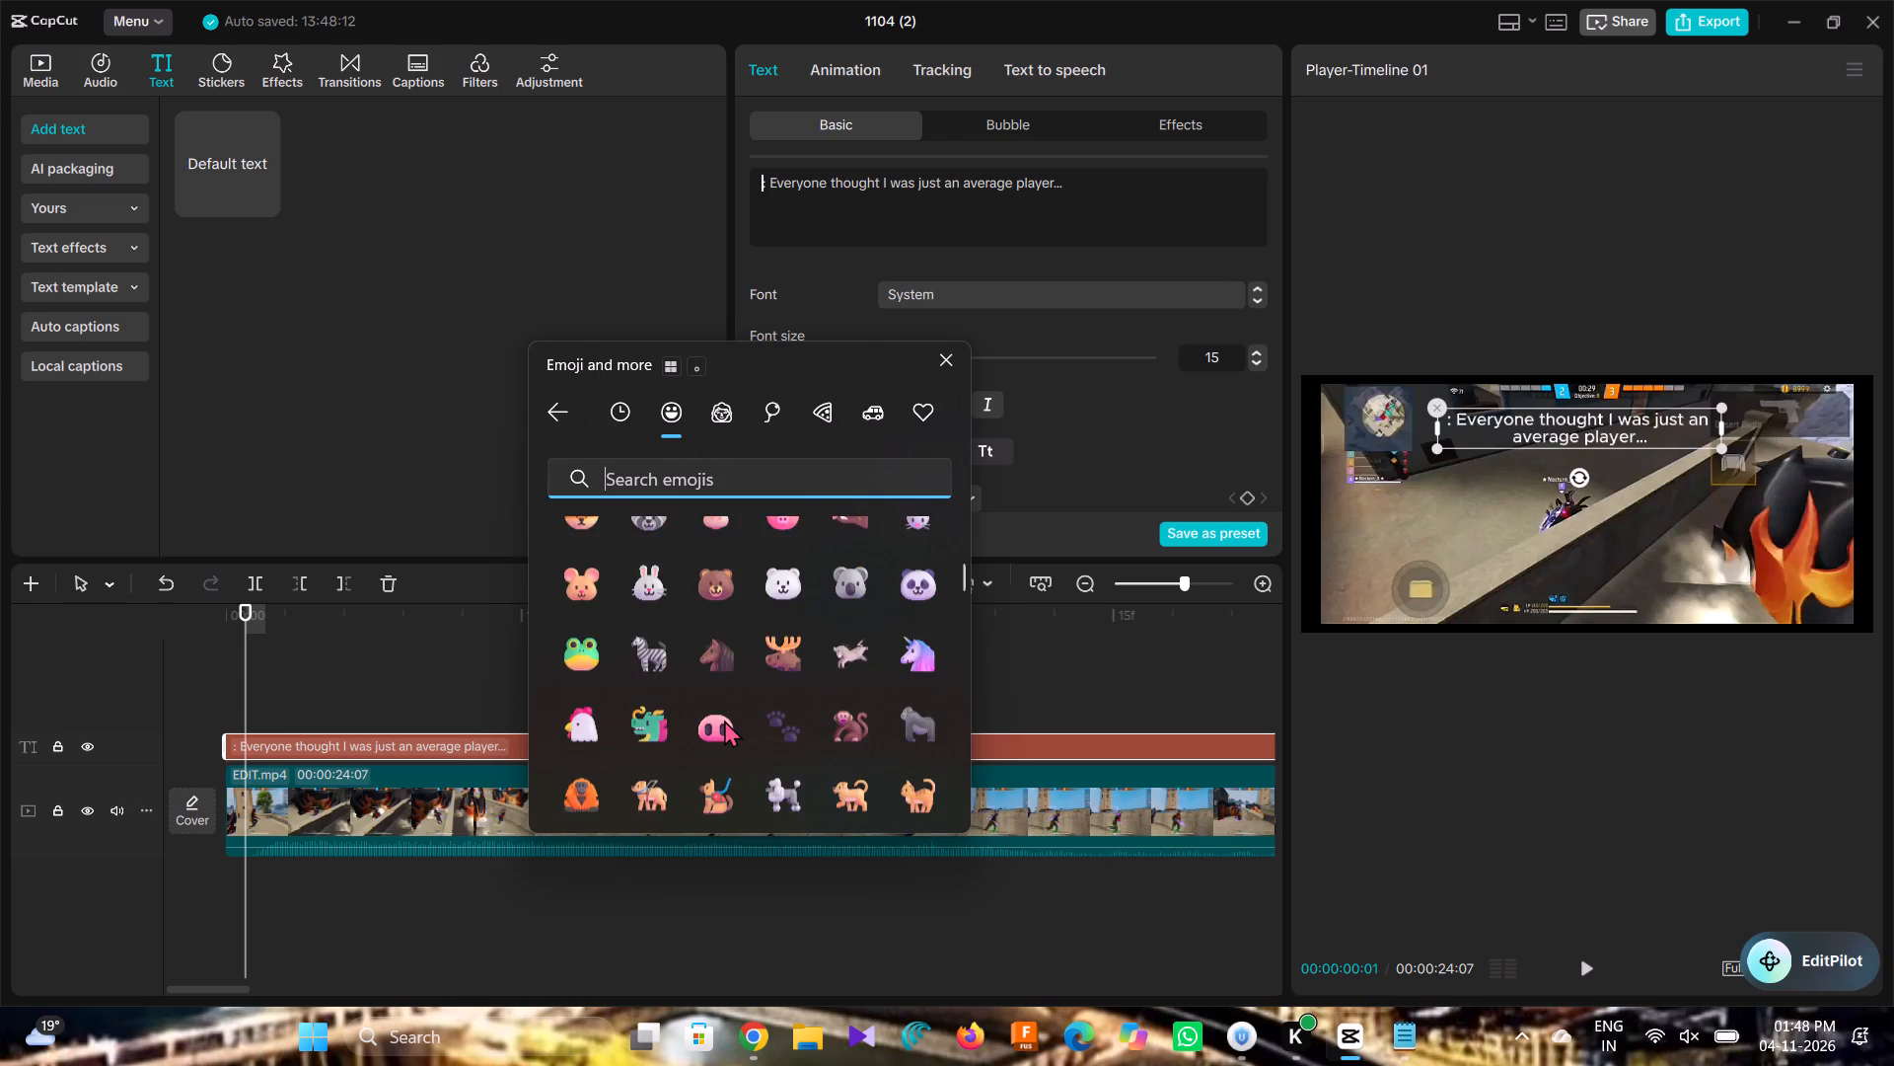
{"action": "scroll", "coordinate": [724, 720], "scroll_direction": "down", "scroll_amount": 18}
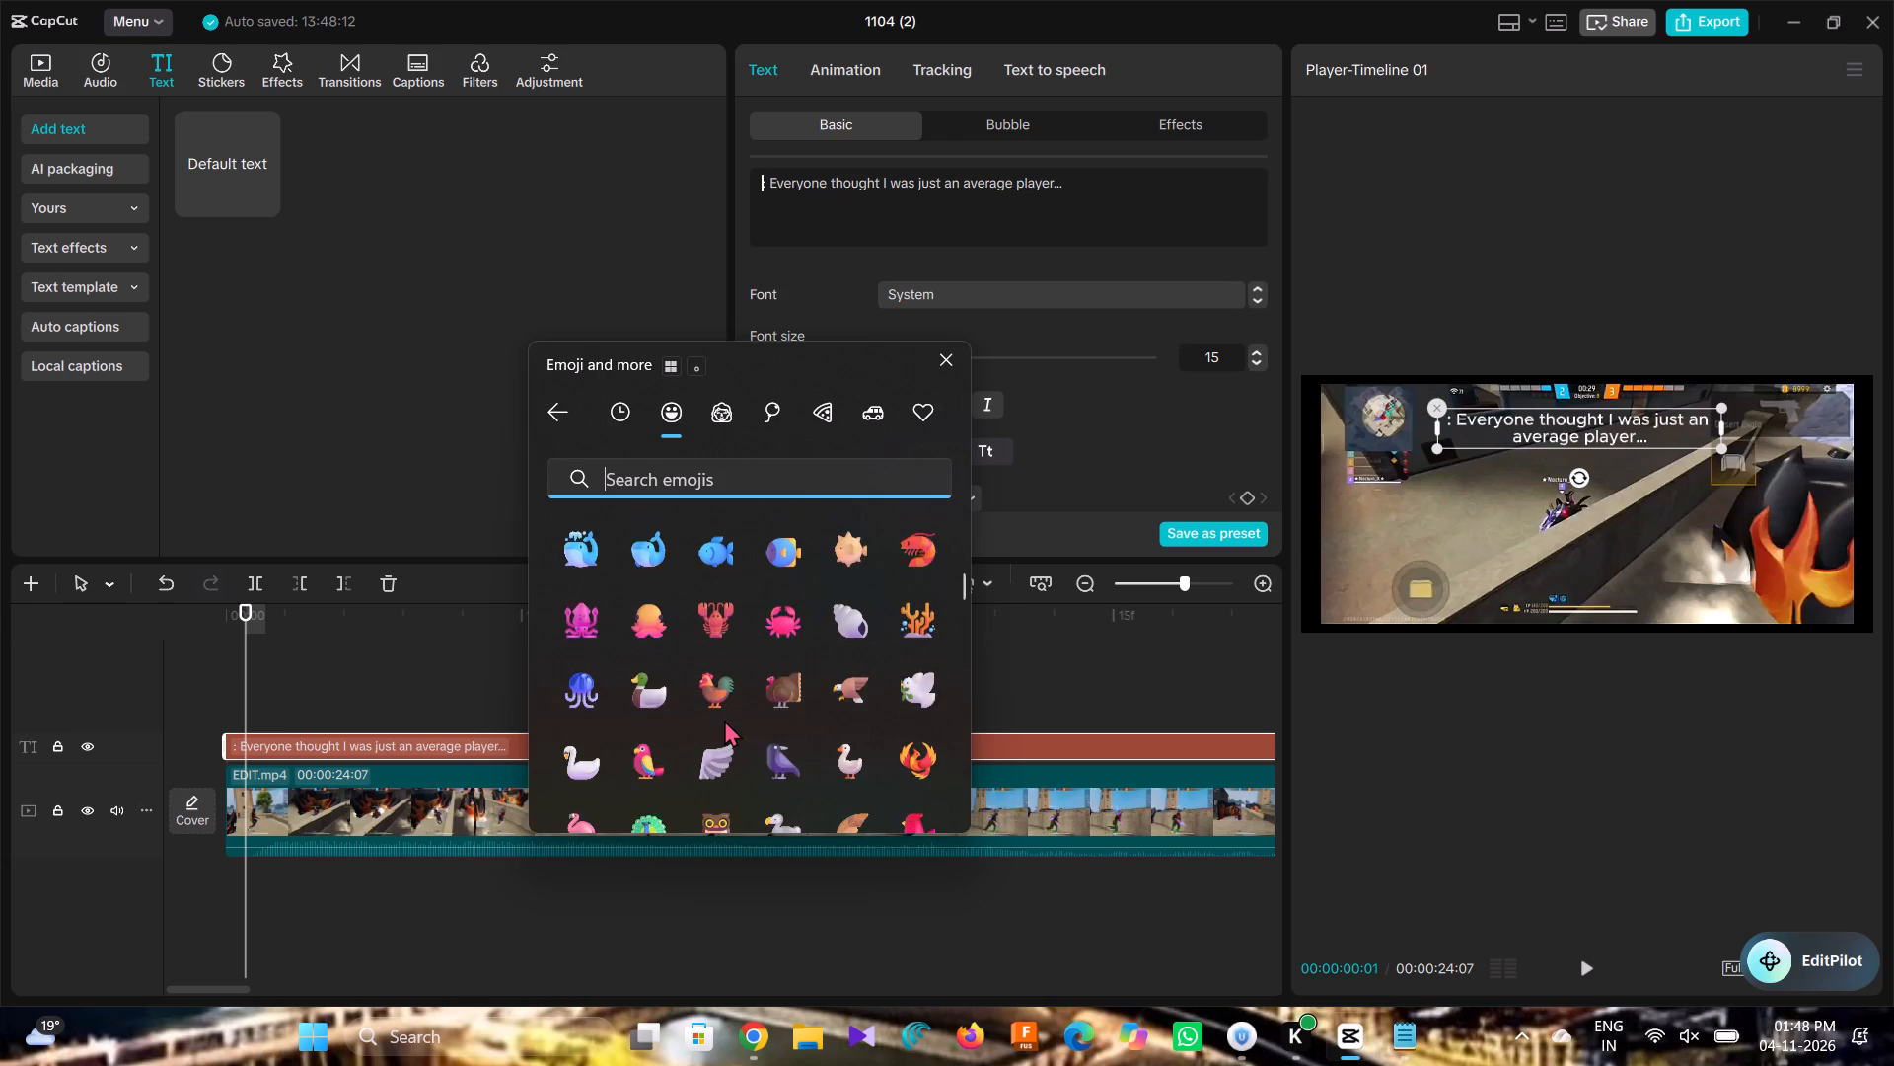
{"action": "scroll", "coordinate": [724, 720], "scroll_direction": "down", "scroll_amount": 9}
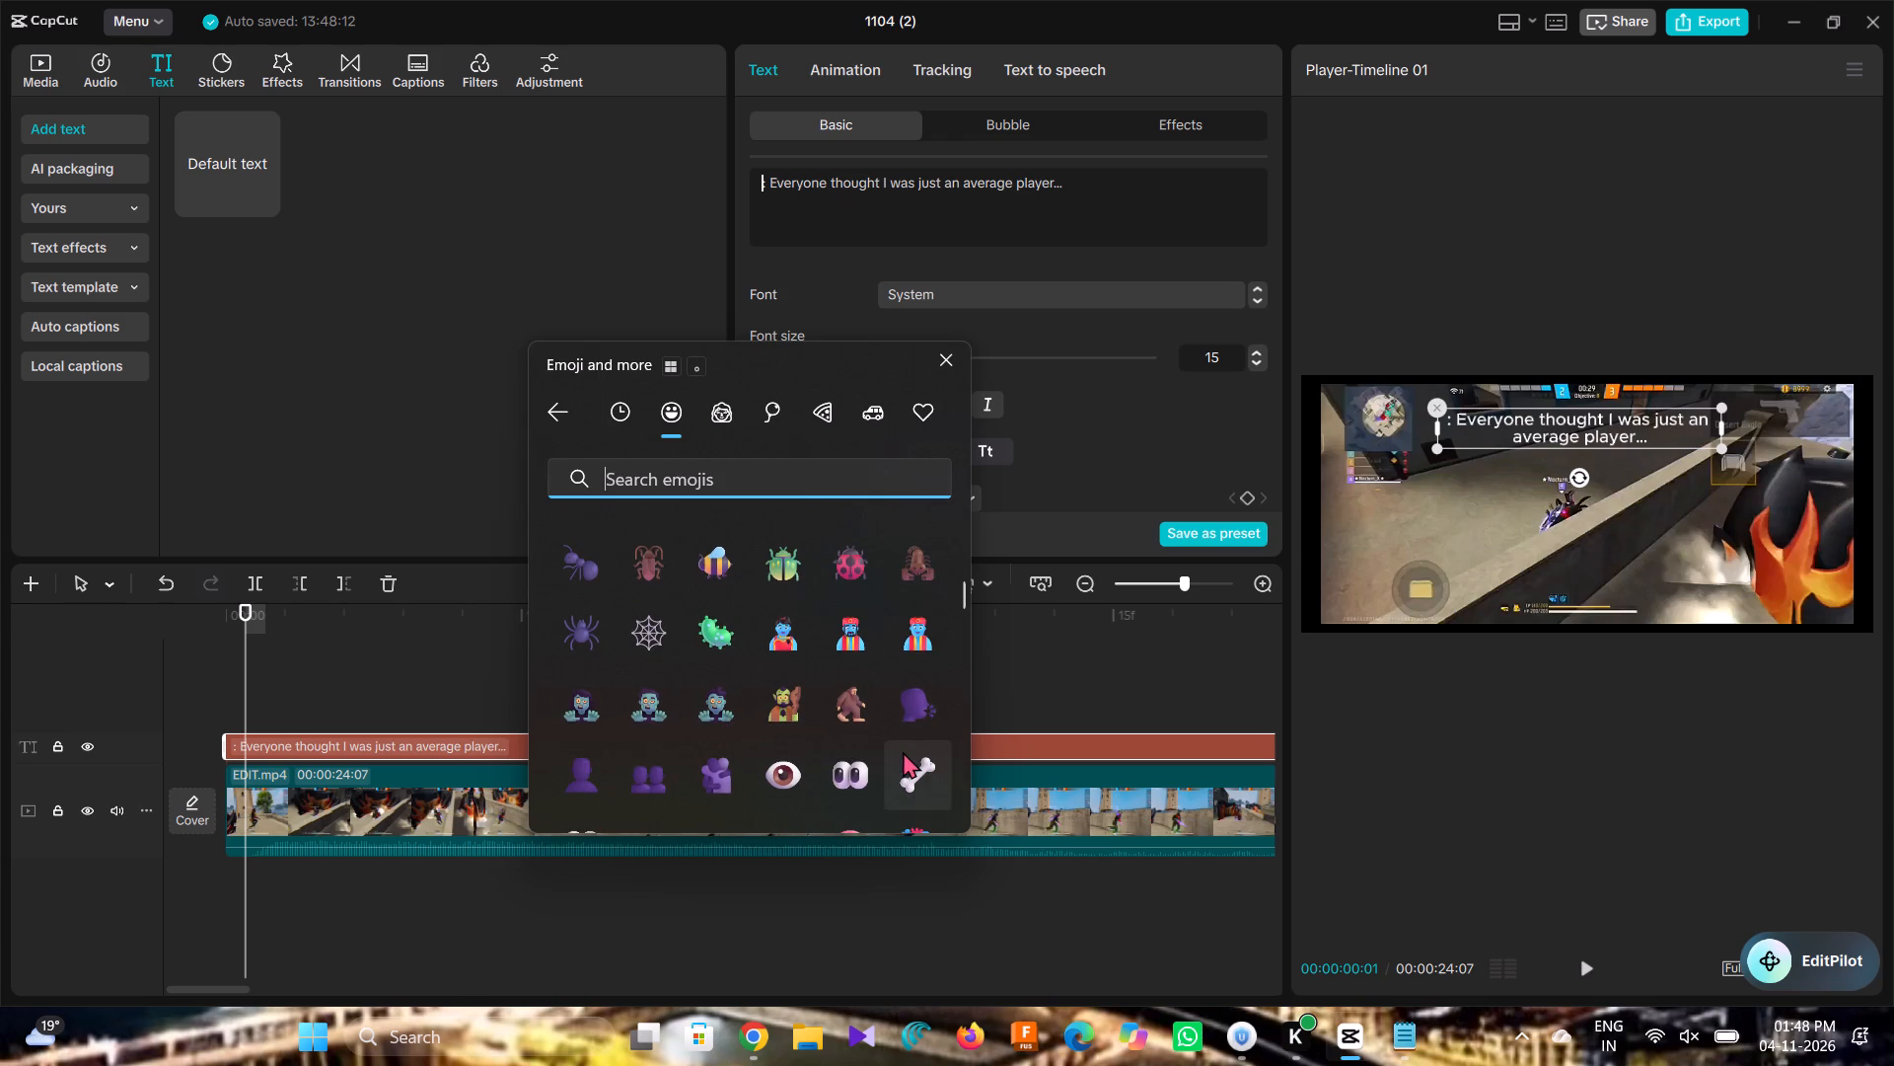
{"action": "left_click", "coordinate": [903, 694]}
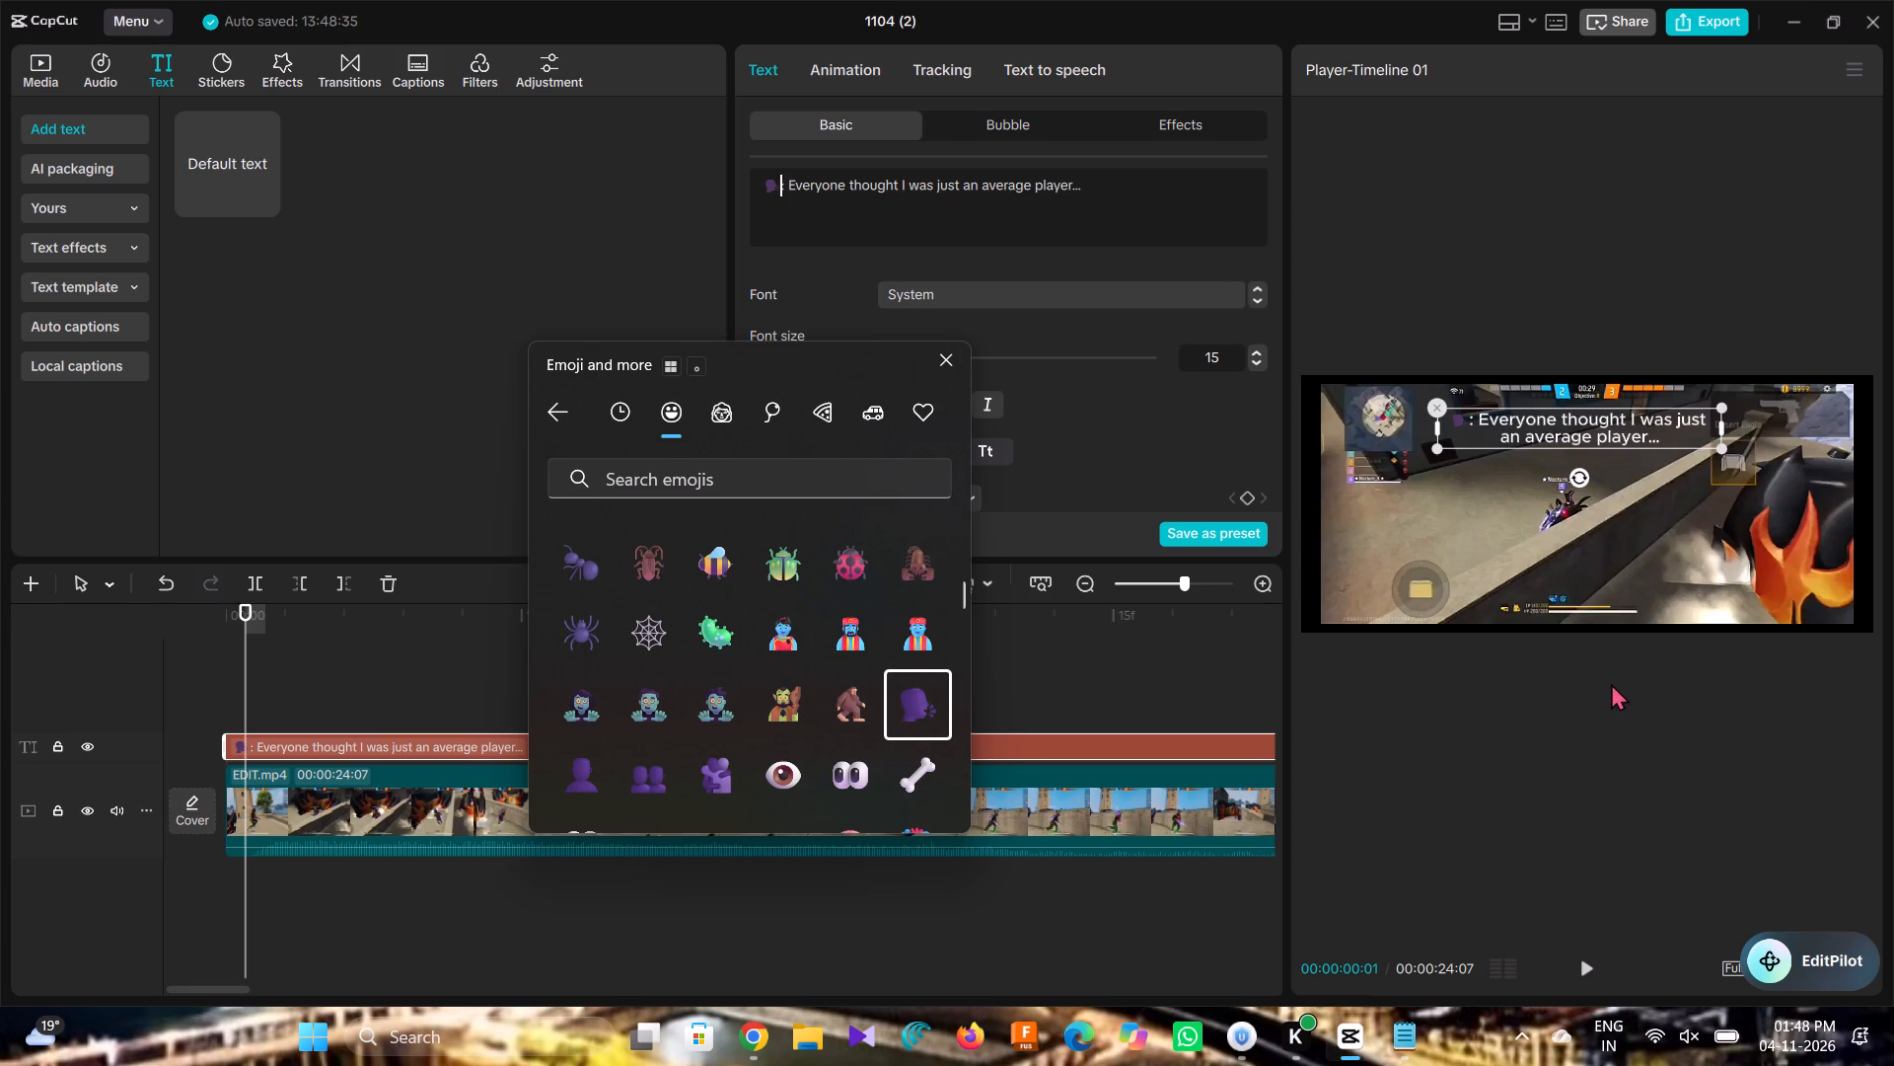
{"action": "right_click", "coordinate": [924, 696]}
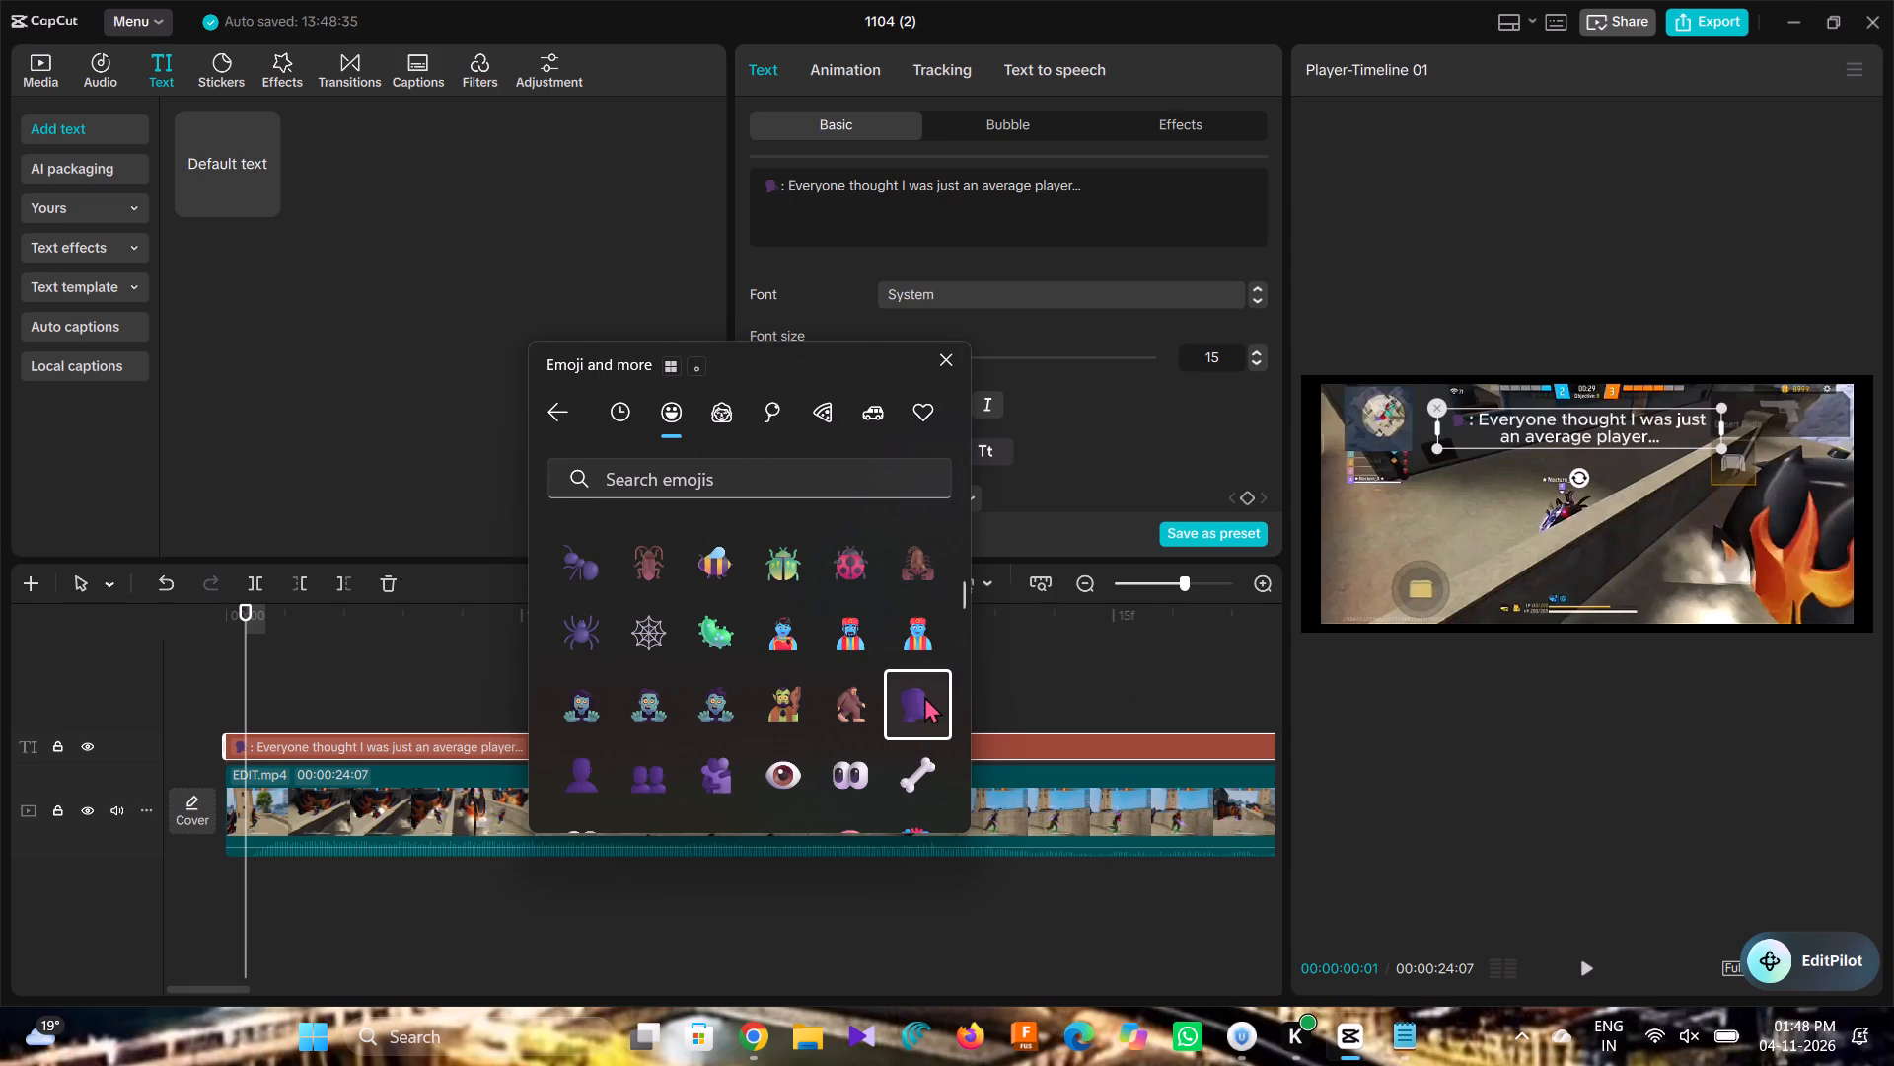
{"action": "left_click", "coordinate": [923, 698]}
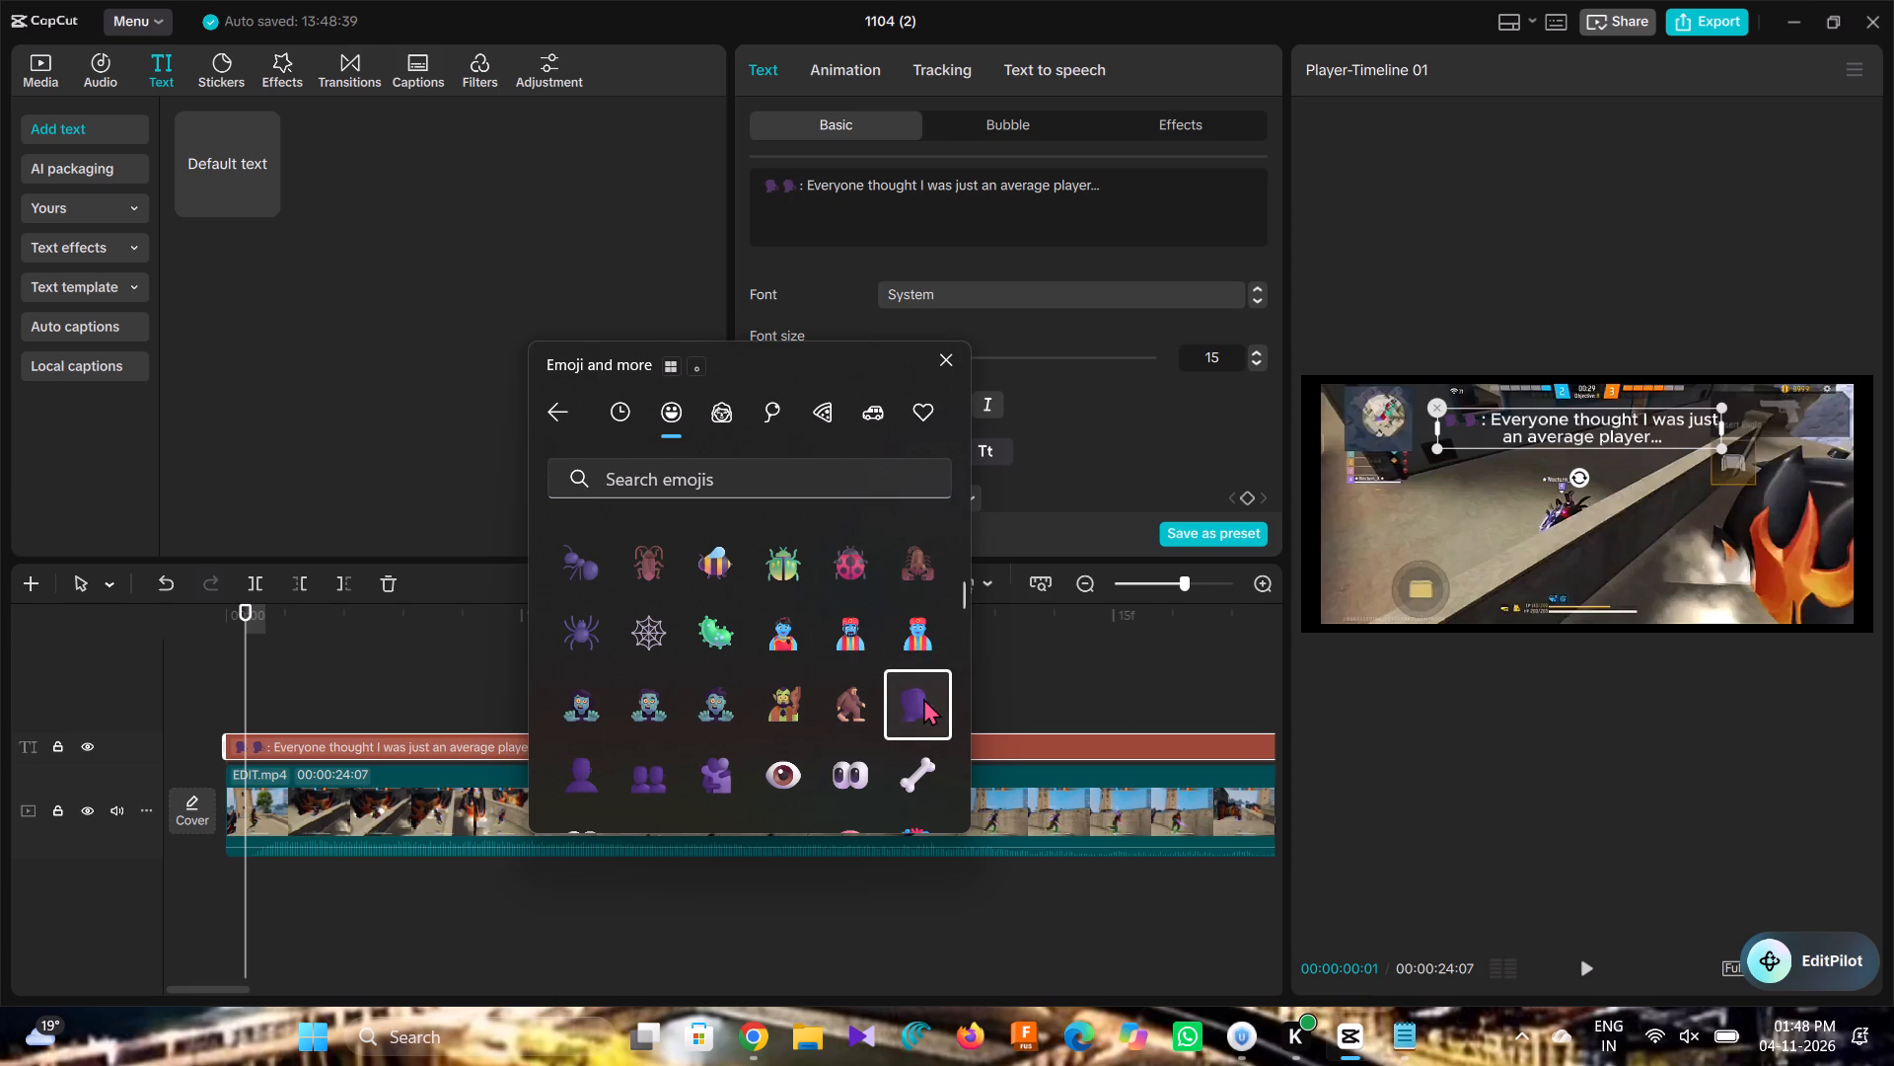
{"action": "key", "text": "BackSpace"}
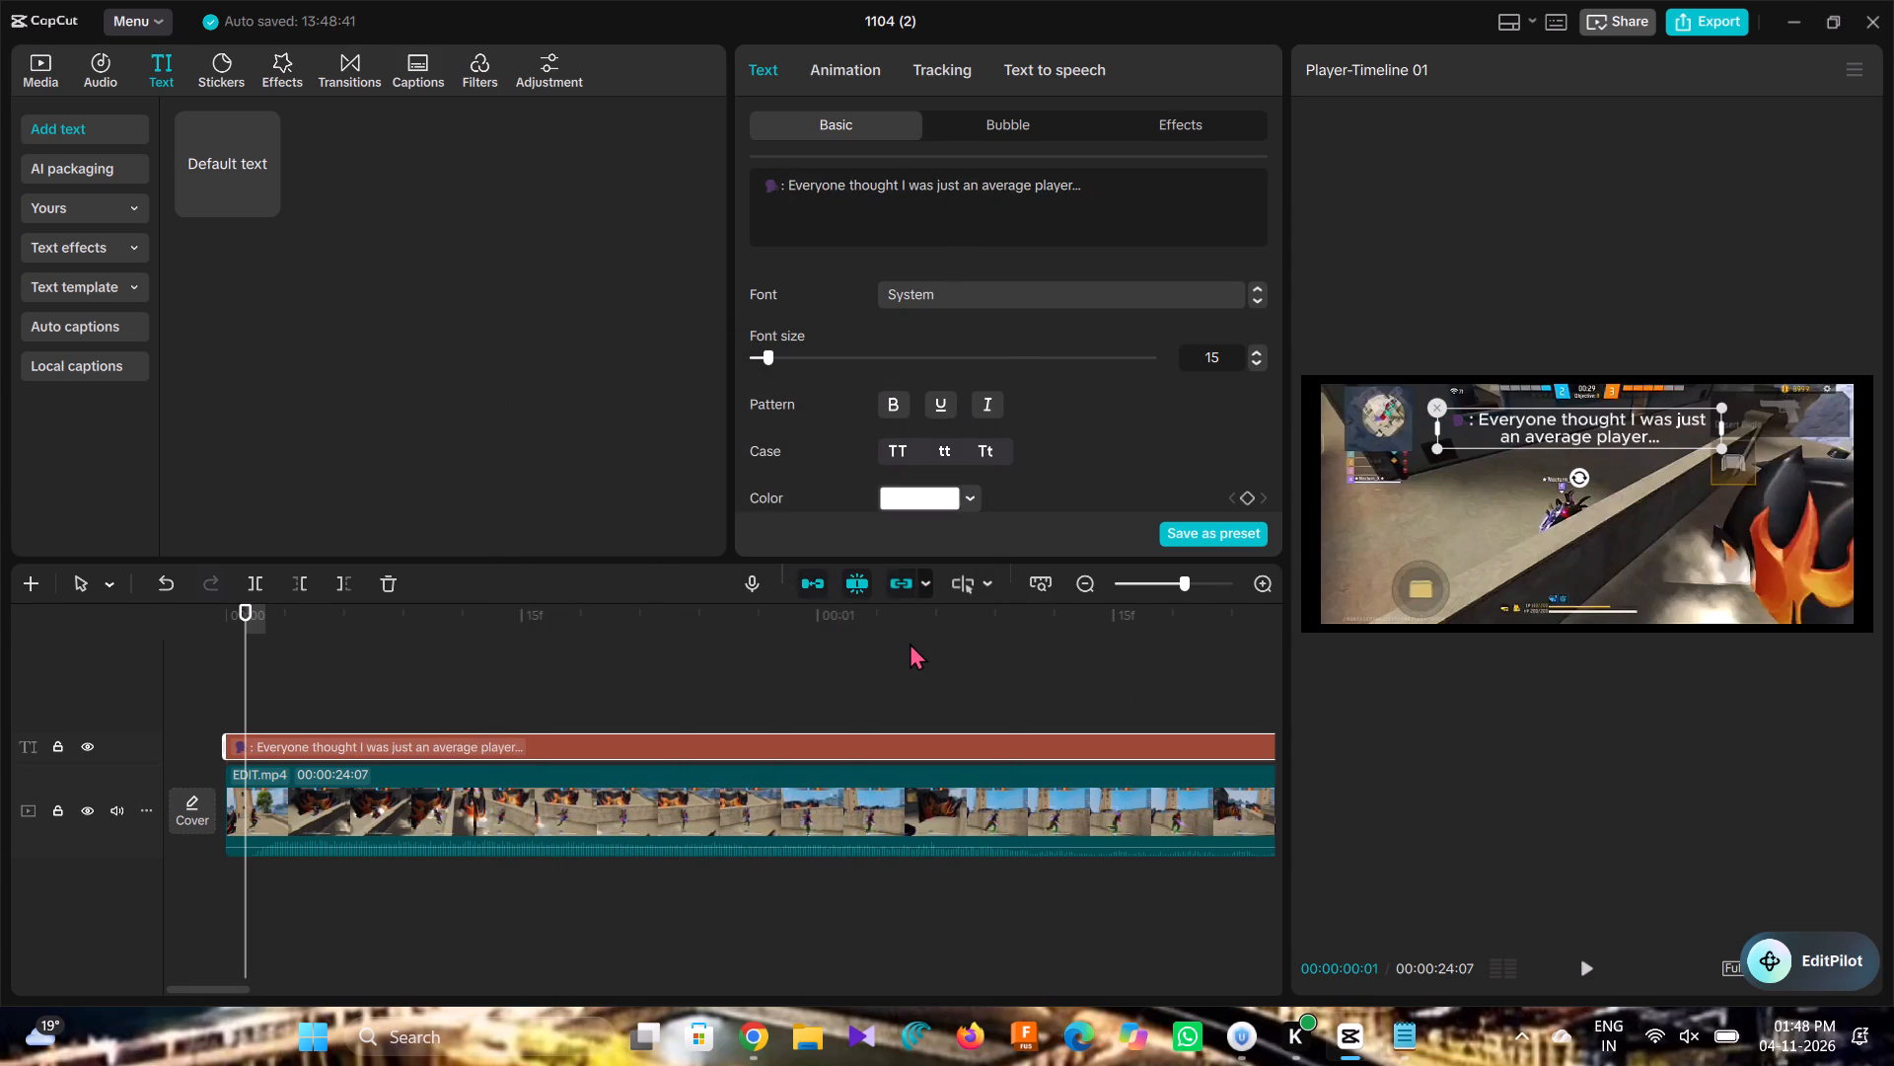
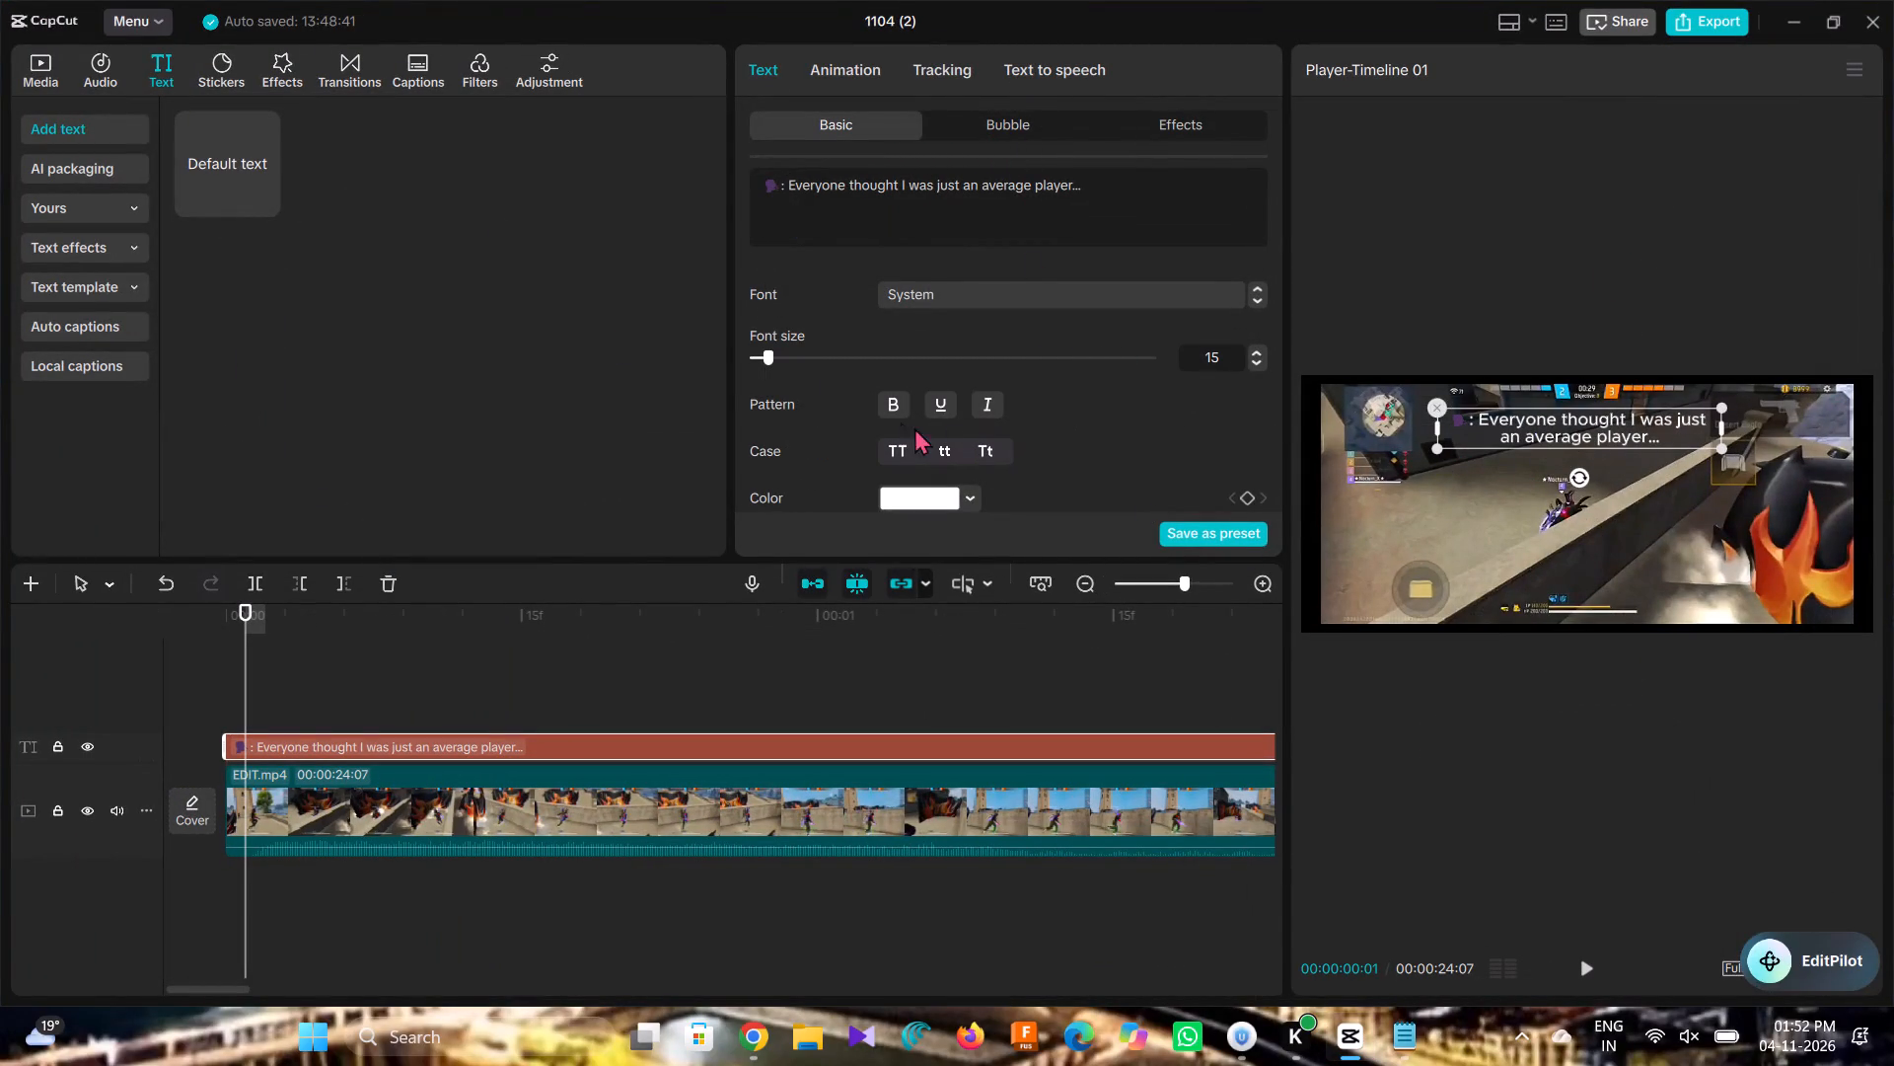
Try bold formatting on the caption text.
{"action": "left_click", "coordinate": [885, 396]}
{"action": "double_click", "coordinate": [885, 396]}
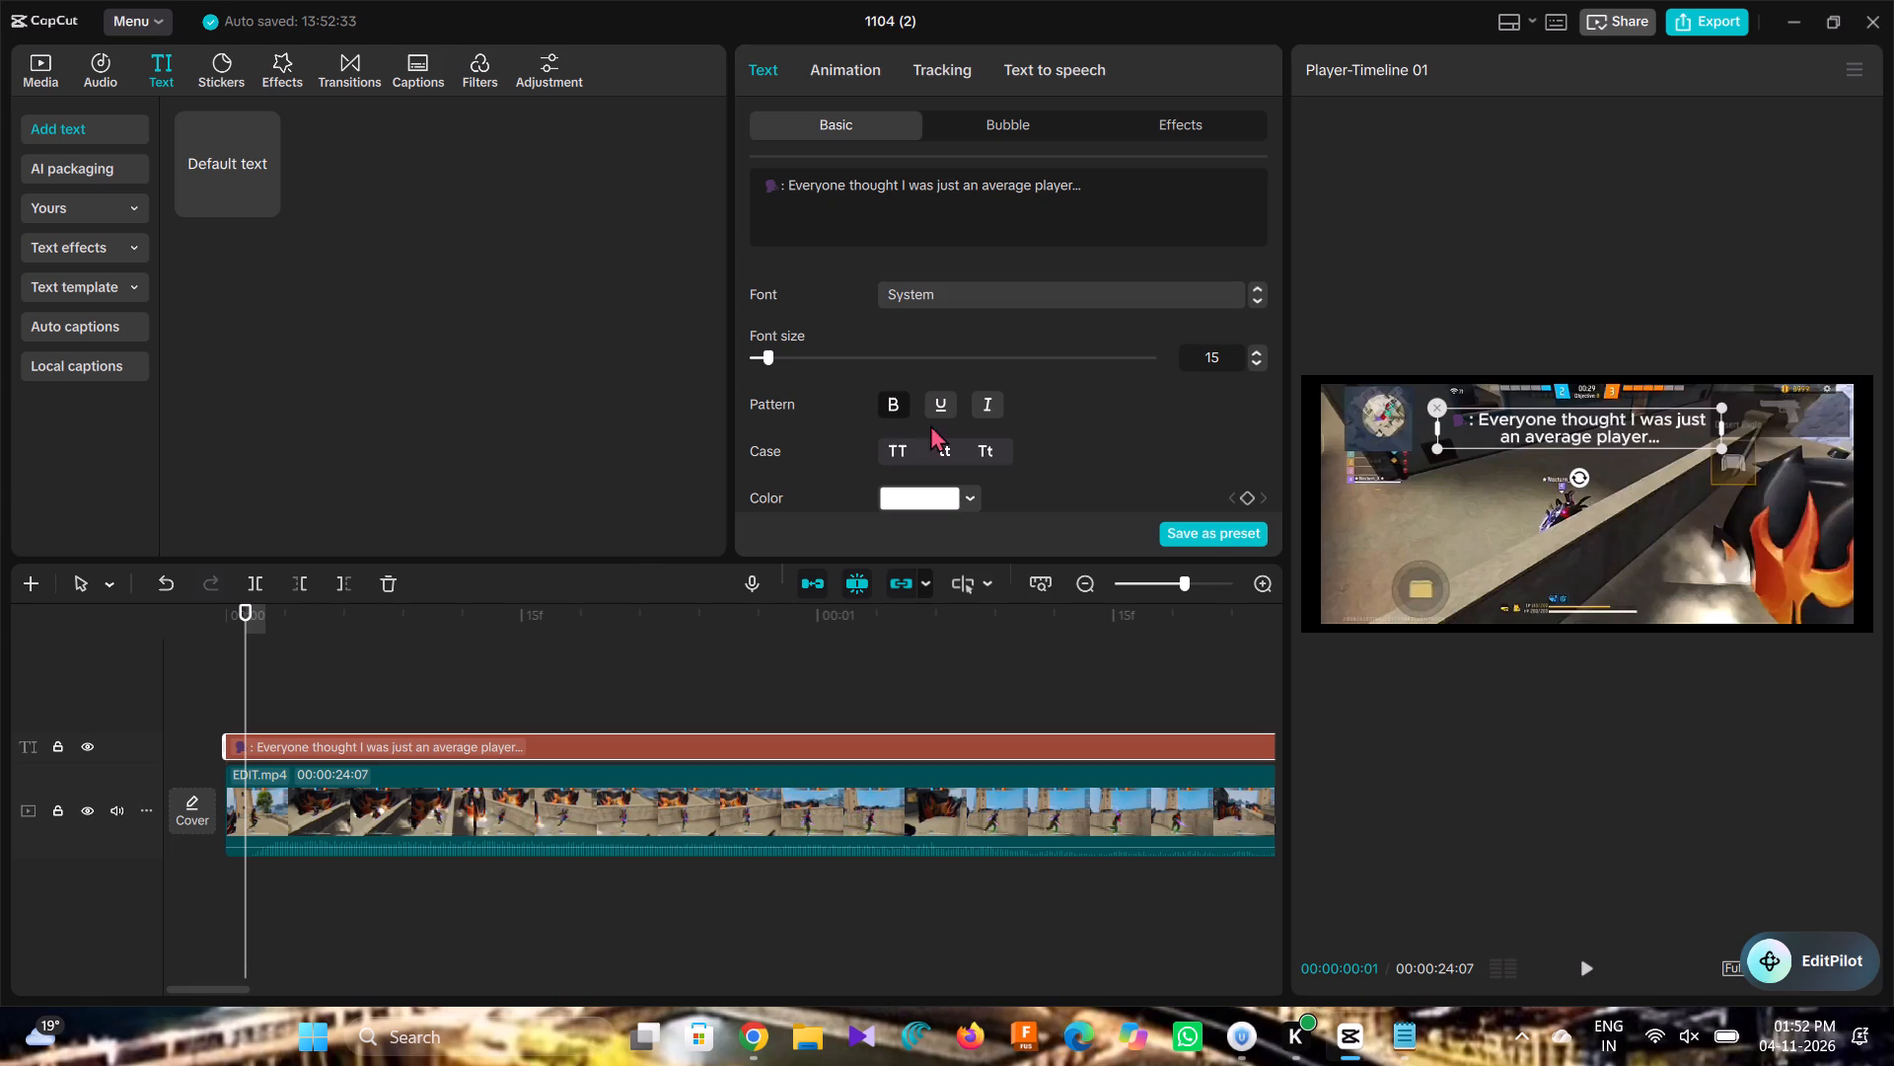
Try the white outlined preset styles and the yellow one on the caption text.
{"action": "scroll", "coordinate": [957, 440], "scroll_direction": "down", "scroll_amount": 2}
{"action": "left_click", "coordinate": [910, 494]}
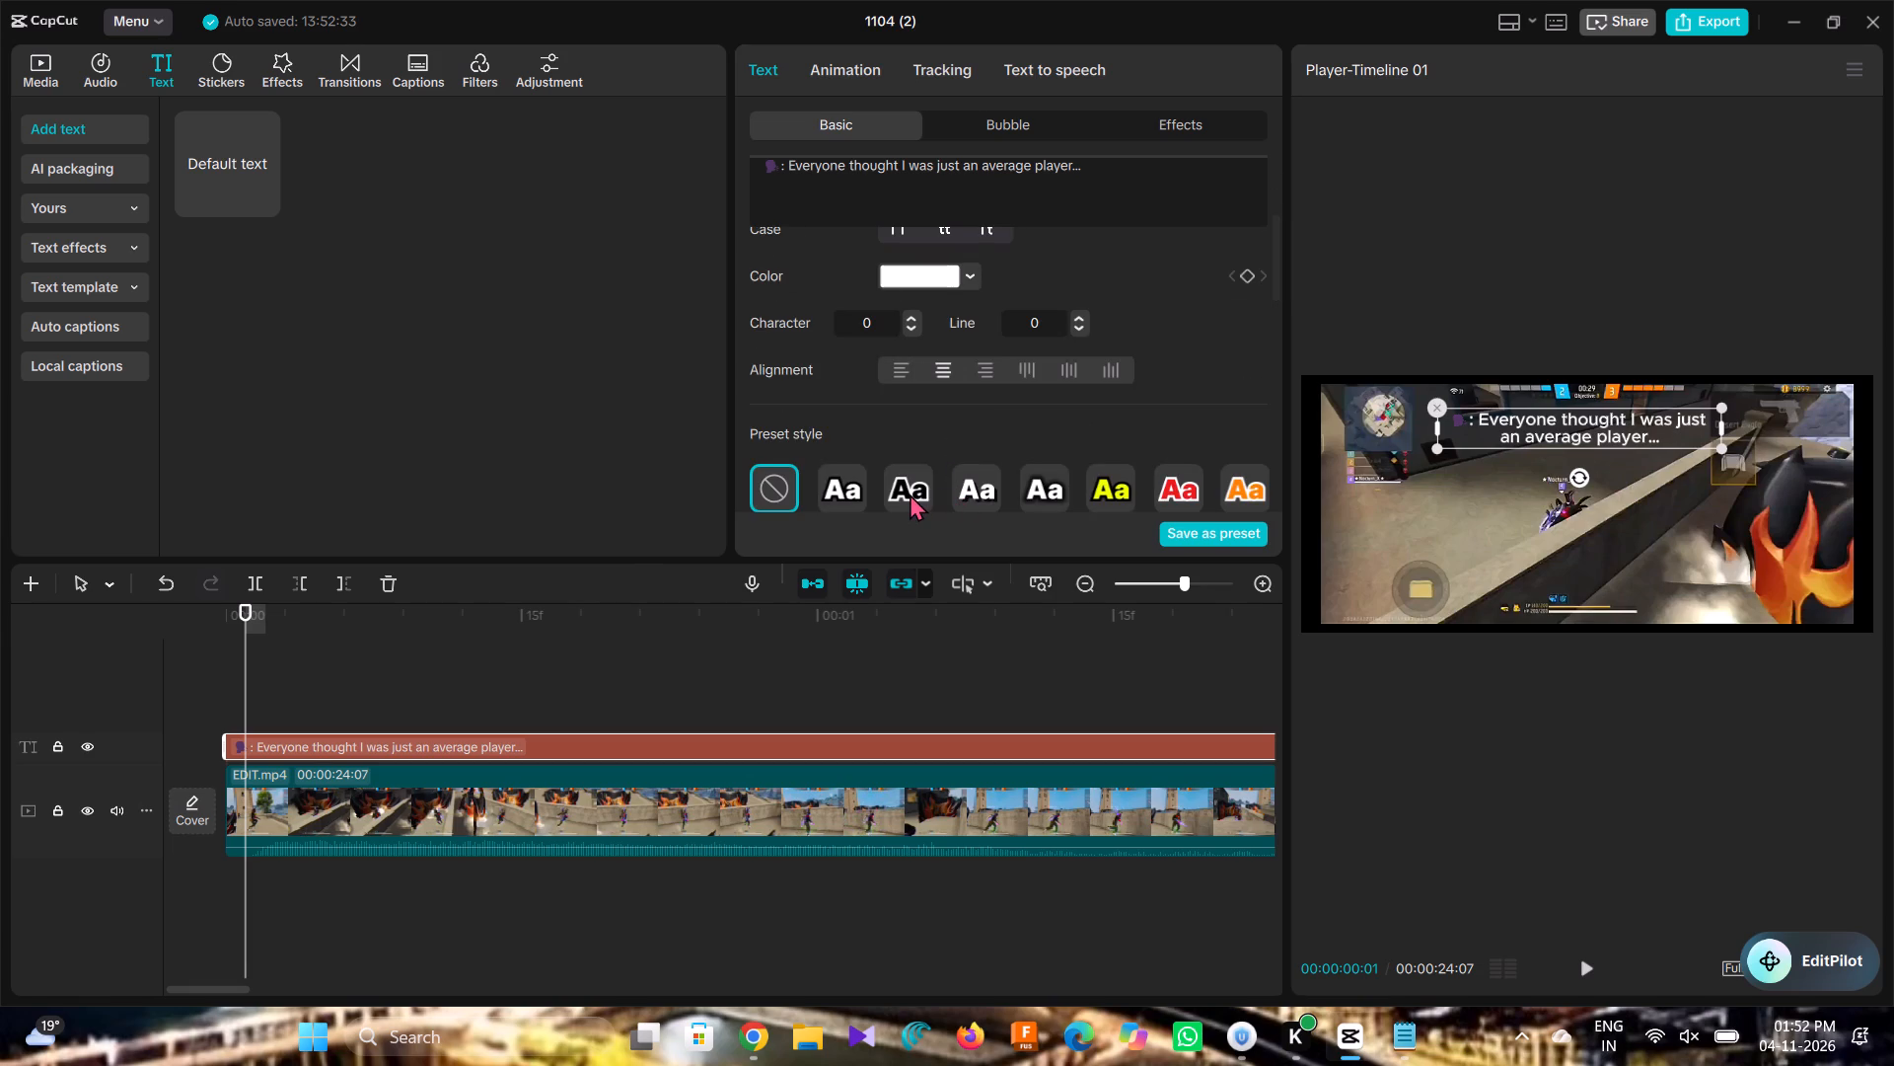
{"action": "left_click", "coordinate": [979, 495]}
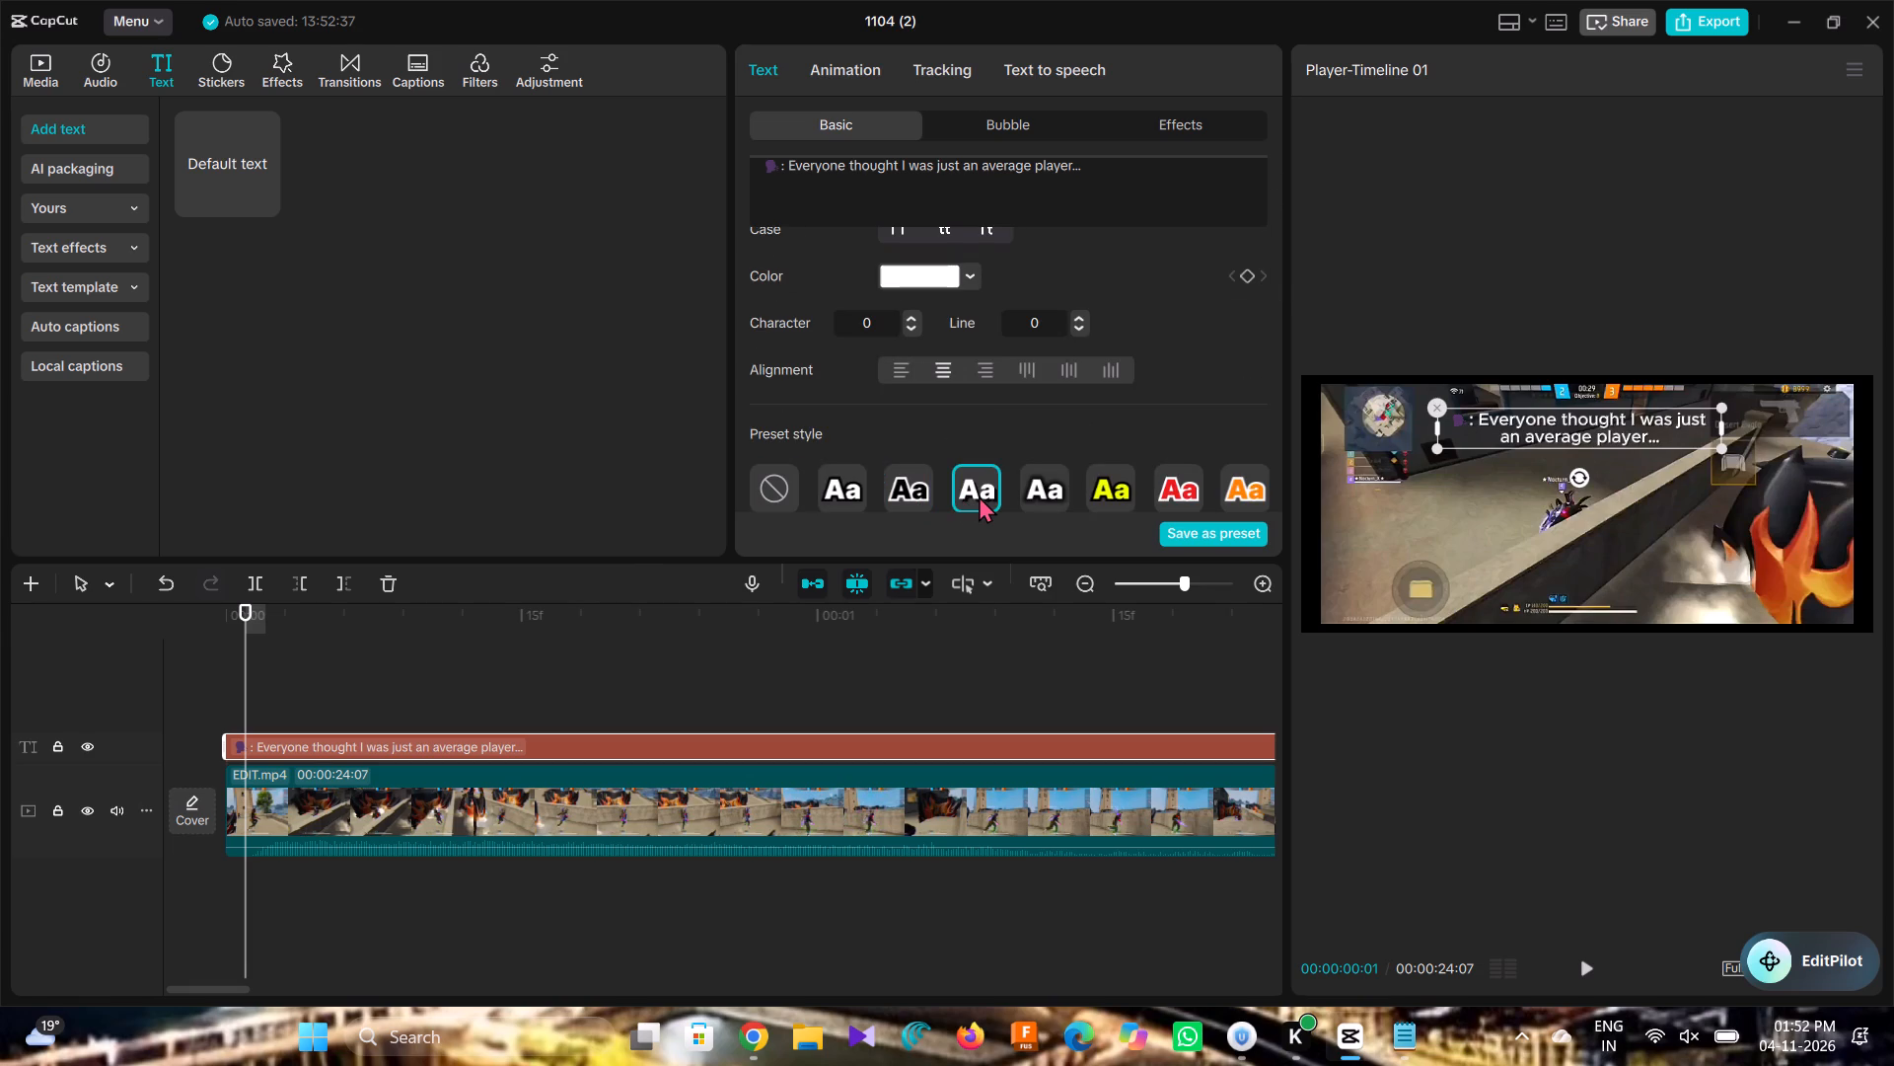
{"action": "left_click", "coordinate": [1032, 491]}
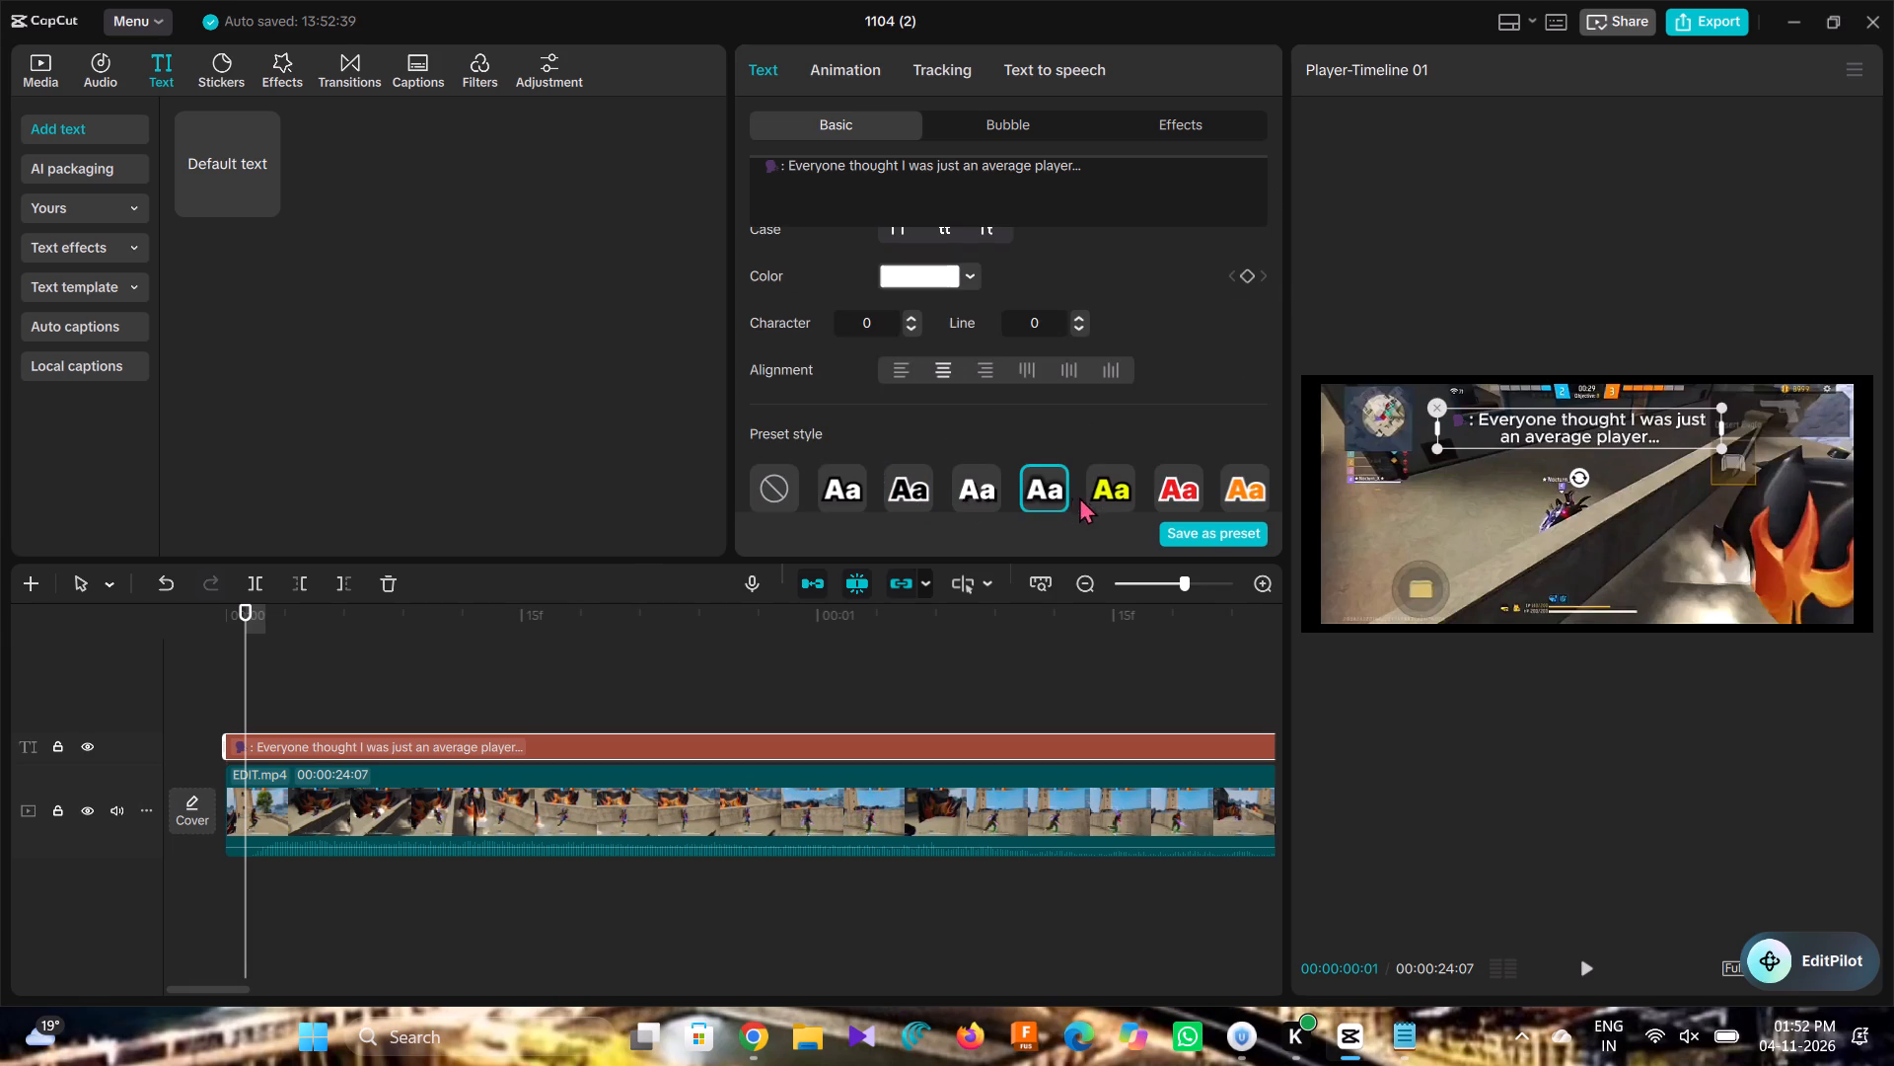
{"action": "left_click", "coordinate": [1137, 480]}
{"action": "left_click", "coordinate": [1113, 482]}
Apply the preset style with red text and a white outline to the caption.
{"action": "left_click", "coordinate": [1172, 490]}
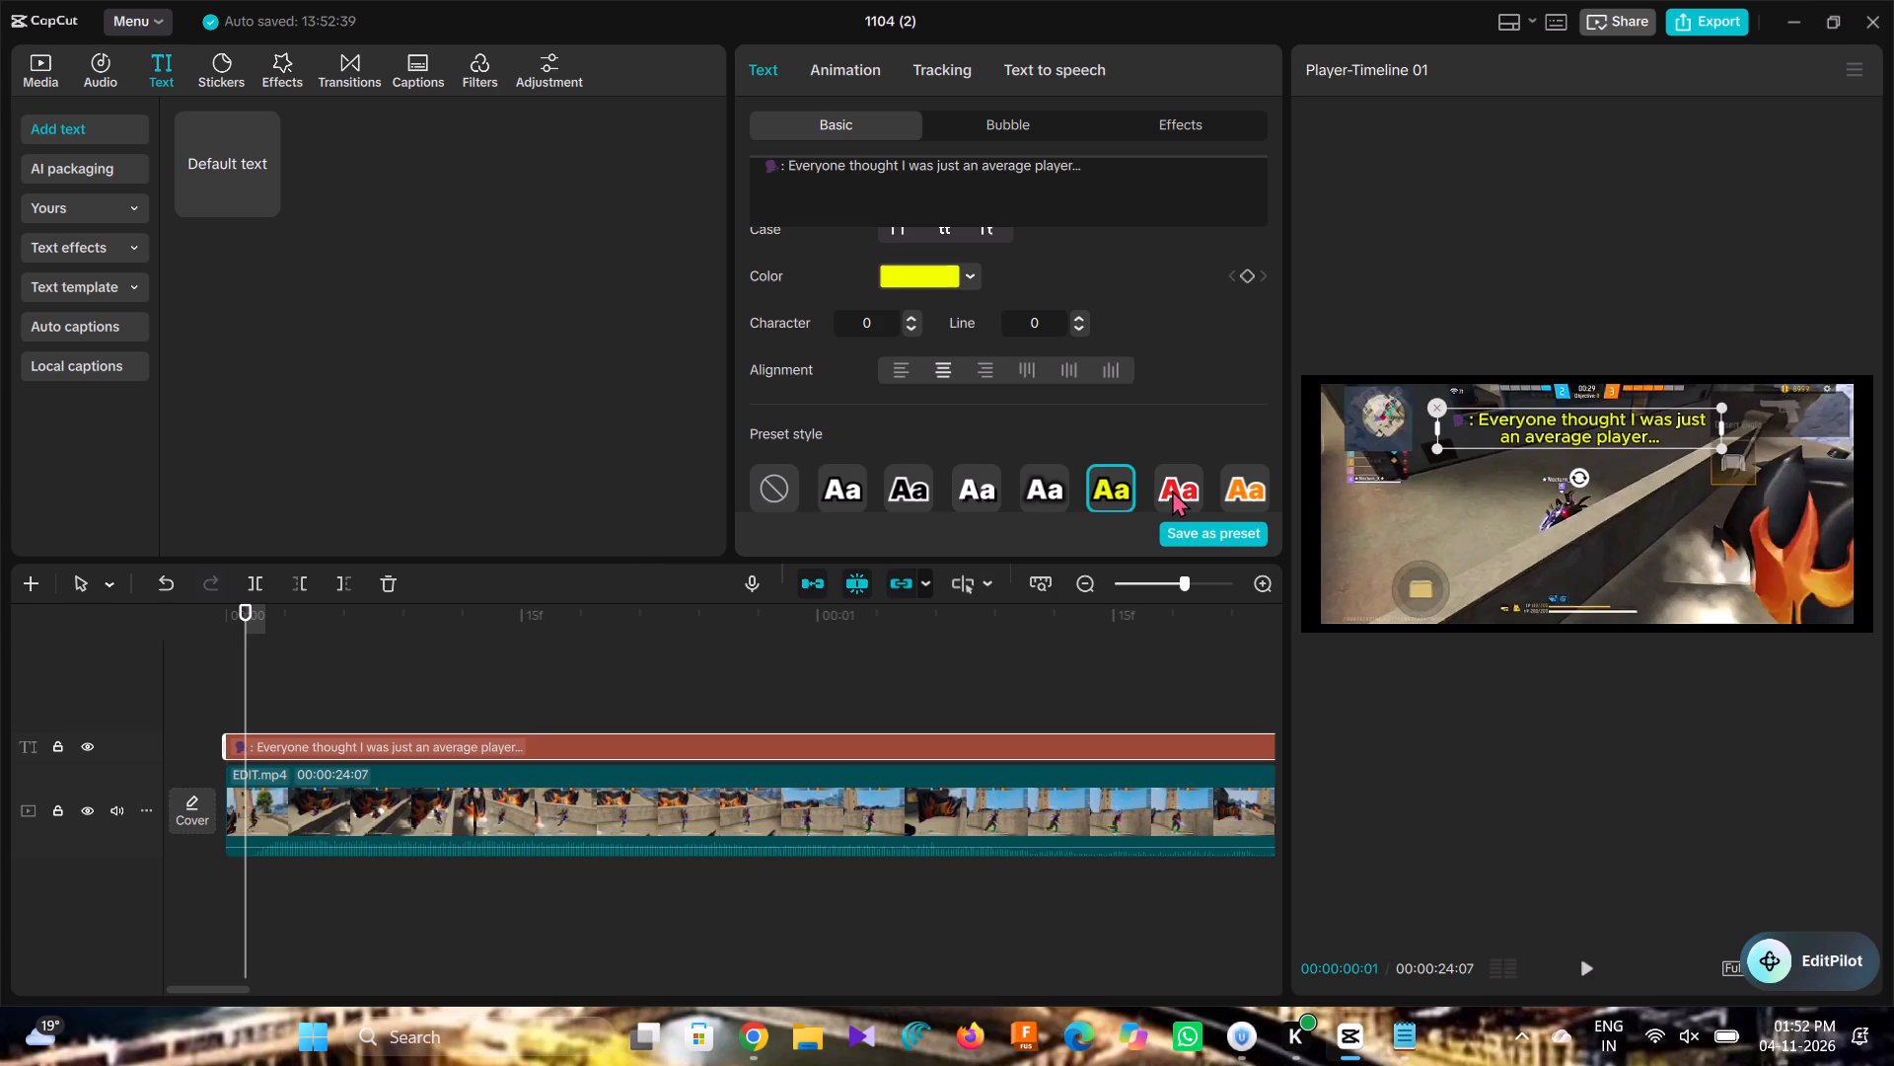
{"action": "left_click_drag", "start_coordinate": [1181, 495], "coordinate": [1070, 495]}
{"action": "left_click_drag", "start_coordinate": [1085, 483], "coordinate": [1086, 455]}
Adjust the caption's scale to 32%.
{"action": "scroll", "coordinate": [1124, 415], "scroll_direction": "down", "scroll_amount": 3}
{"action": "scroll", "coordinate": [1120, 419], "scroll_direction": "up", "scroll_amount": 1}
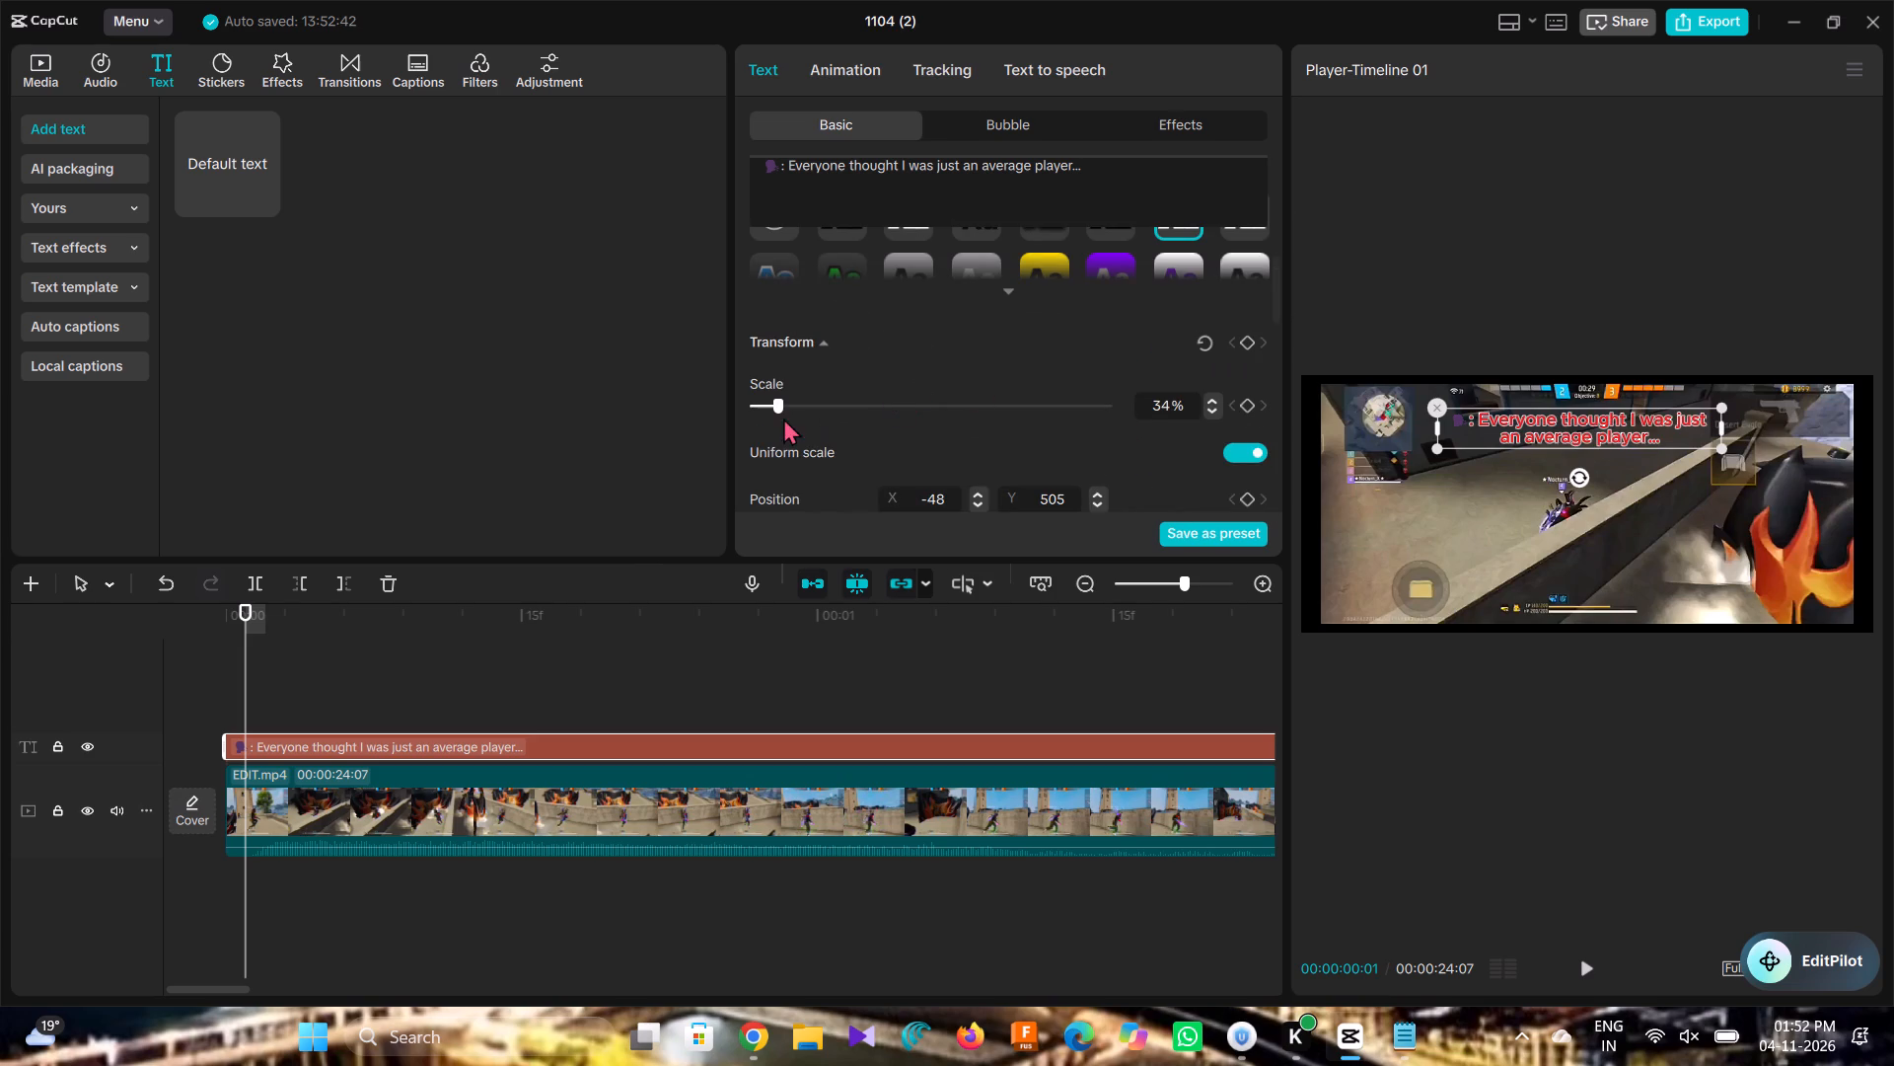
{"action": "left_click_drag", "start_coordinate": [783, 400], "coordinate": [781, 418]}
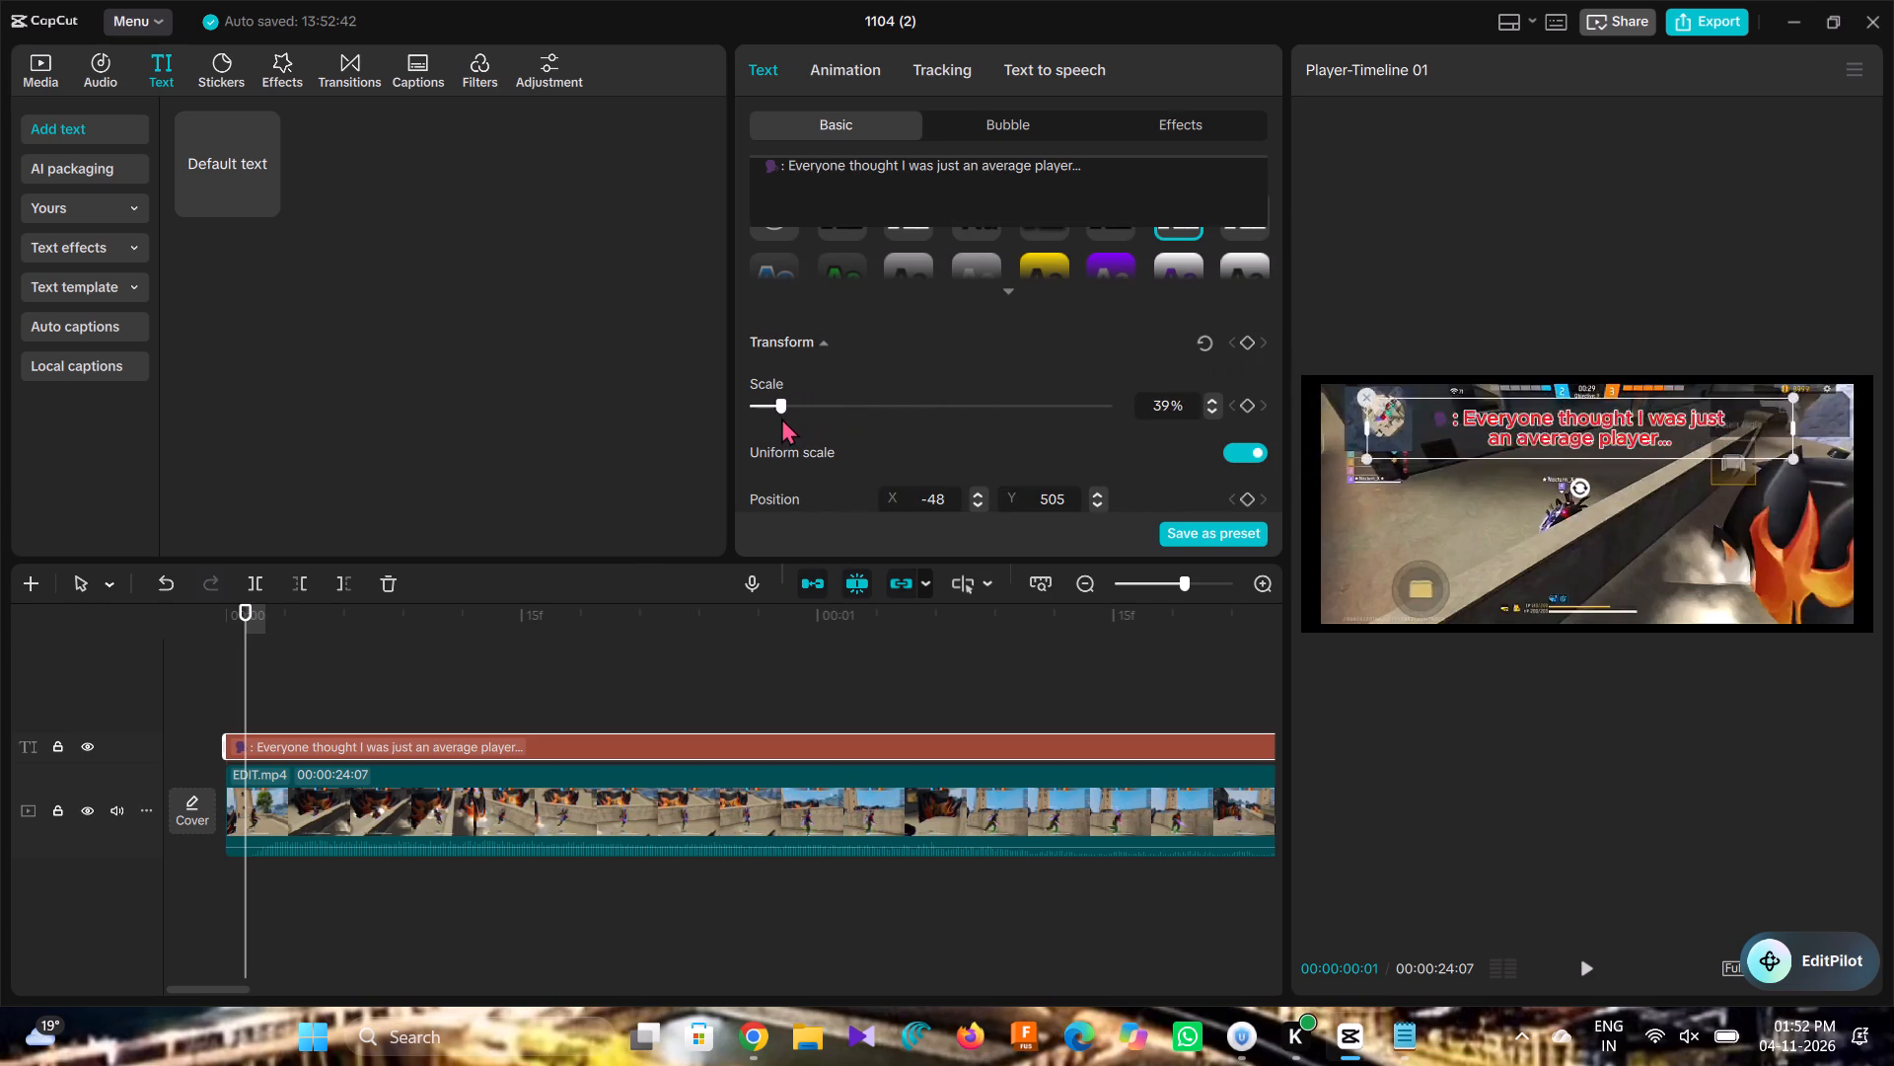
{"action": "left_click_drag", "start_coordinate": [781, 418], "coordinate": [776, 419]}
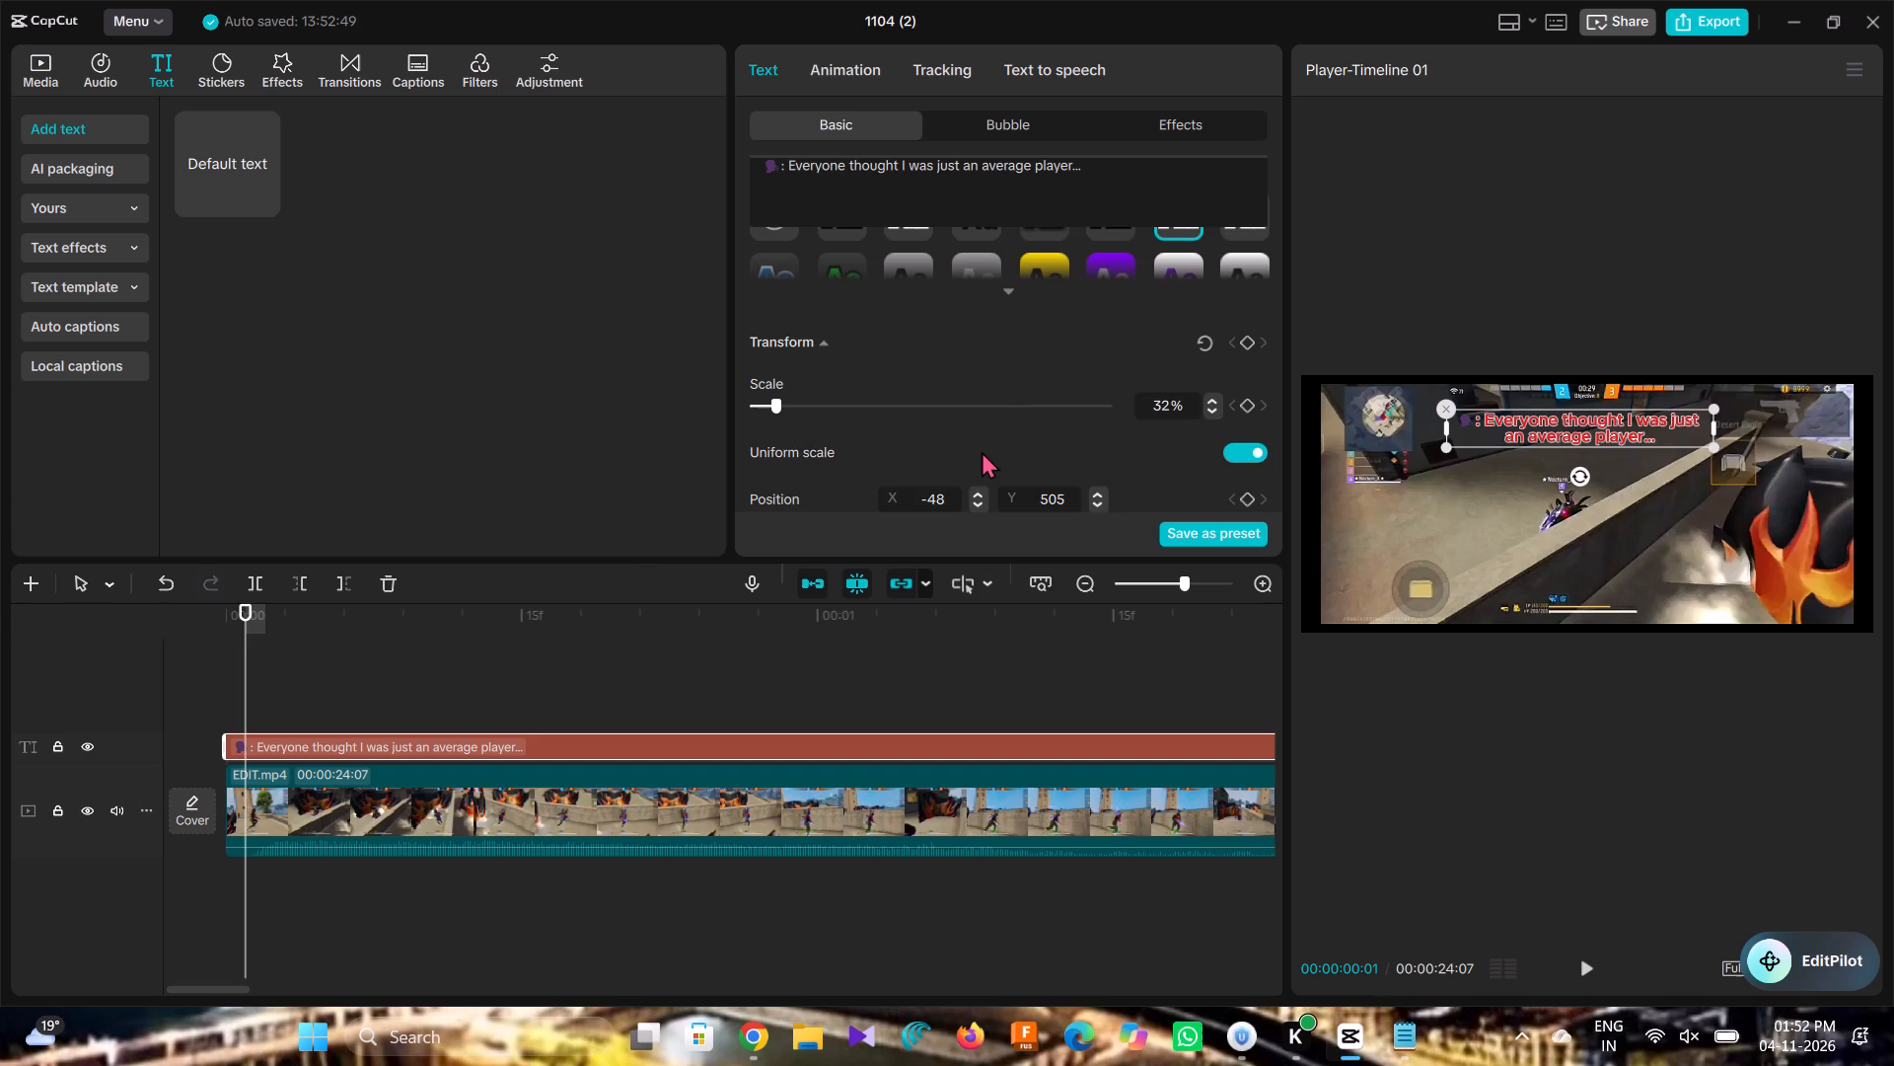
Nudge the caption's horizontal position to X -47.
{"action": "scroll", "coordinate": [978, 461], "scroll_direction": "down", "scroll_amount": 1}
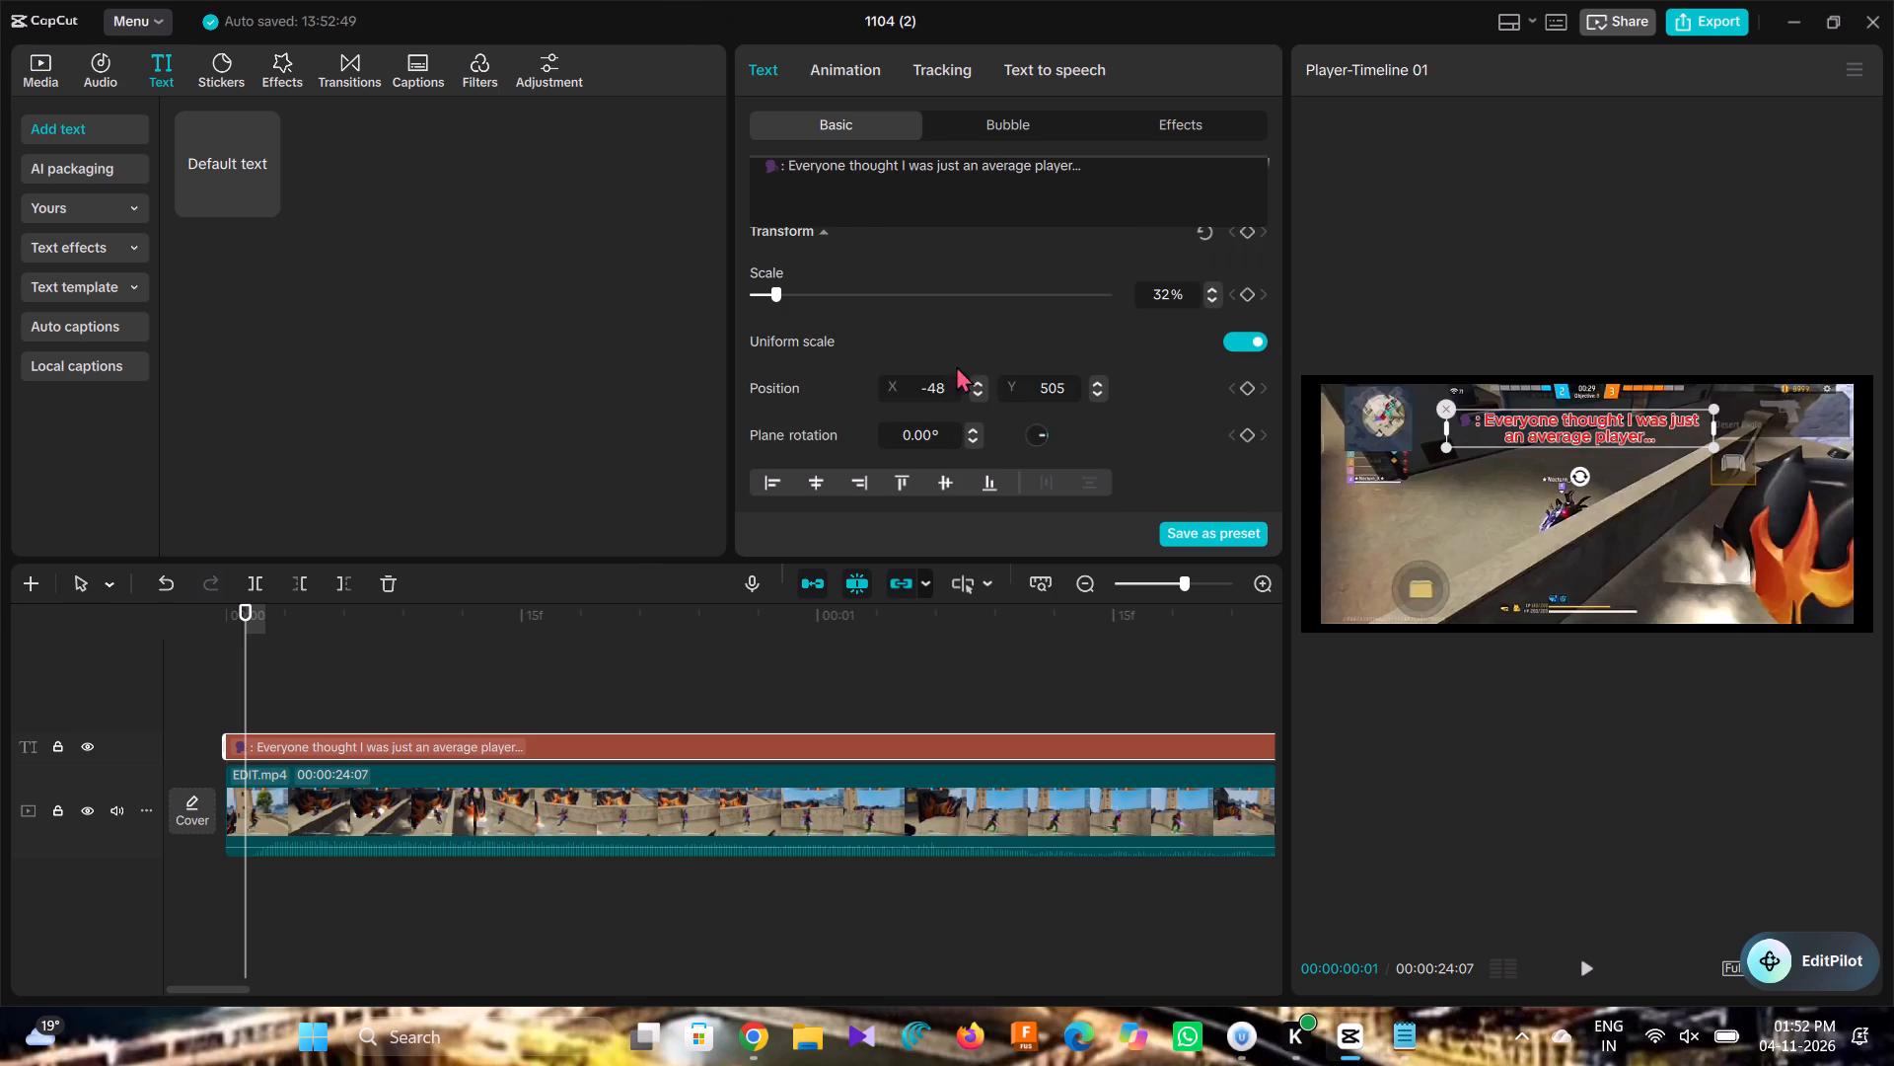
{"action": "left_click", "coordinate": [971, 385]}
{"action": "double_click", "coordinate": [979, 388]}
{"action": "left_click", "coordinate": [984, 393]}
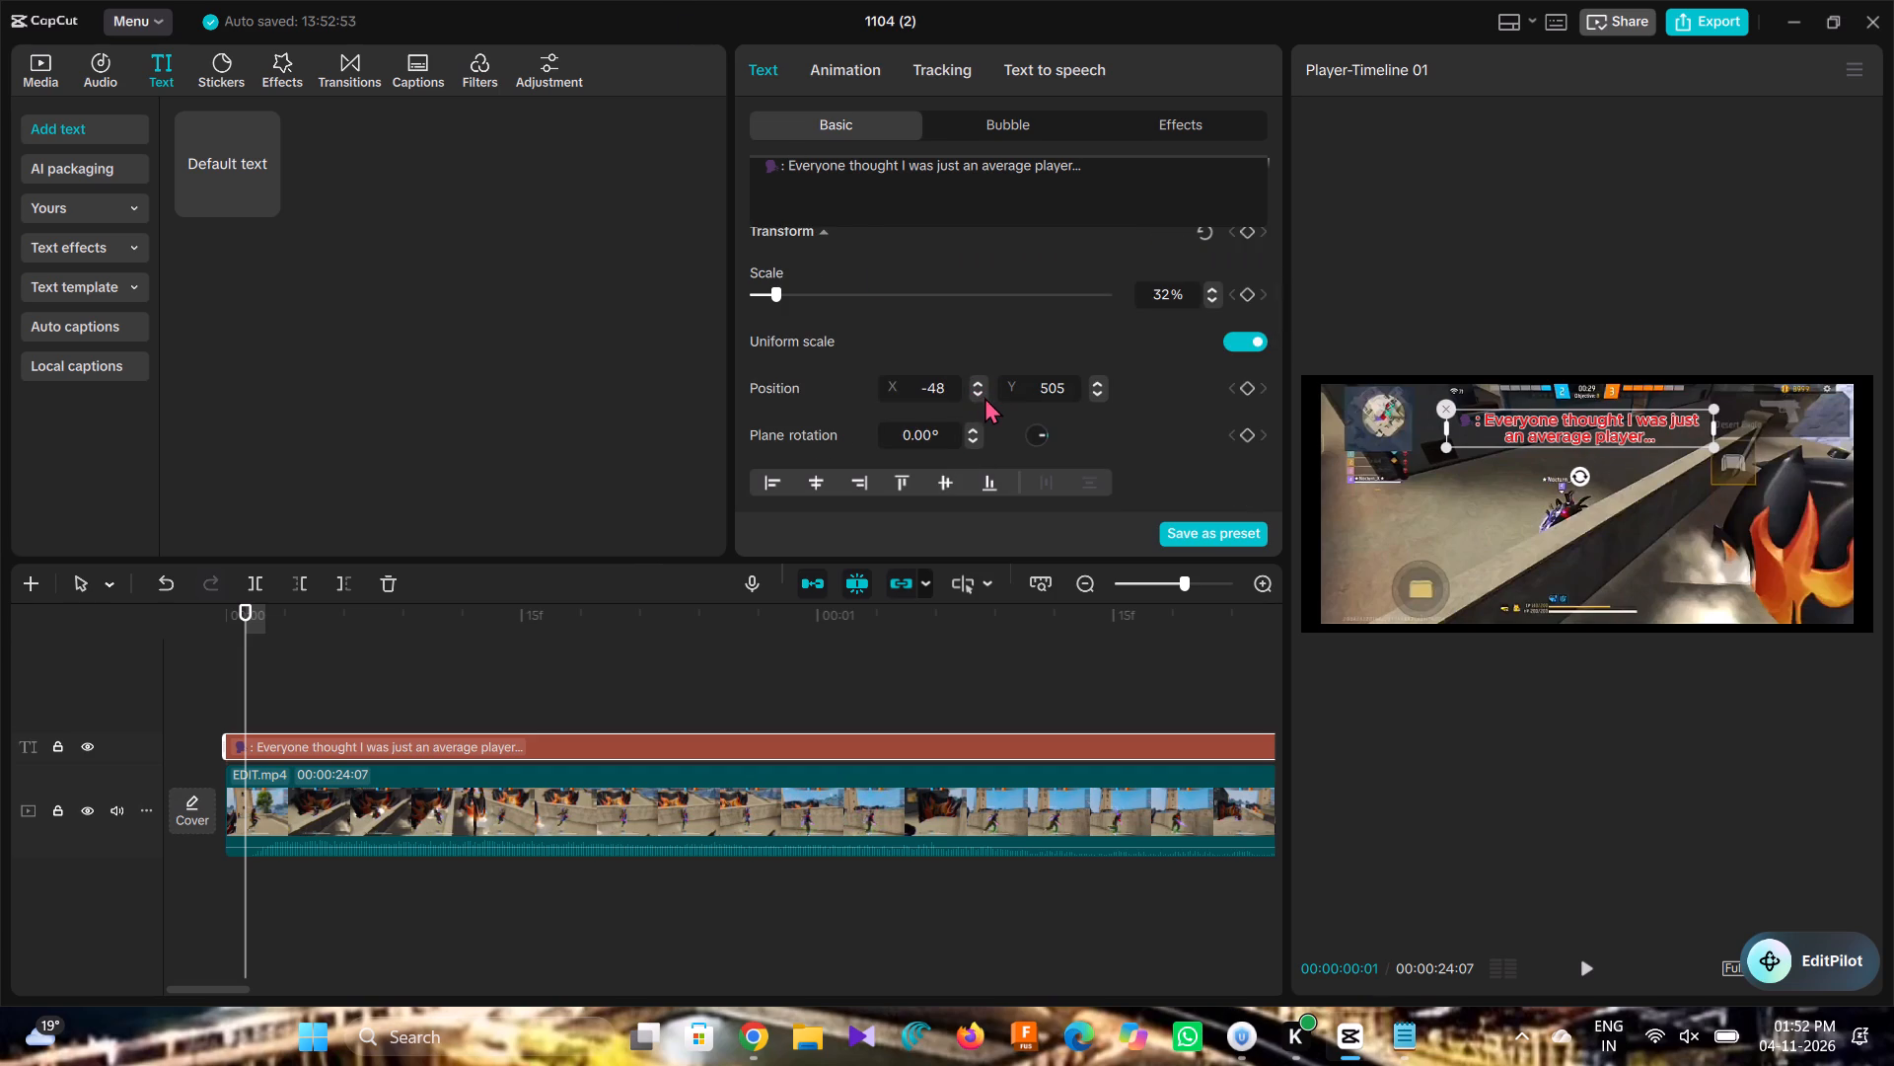
{"action": "left_click", "coordinate": [976, 394]}
{"action": "double_click", "coordinate": [976, 388]}
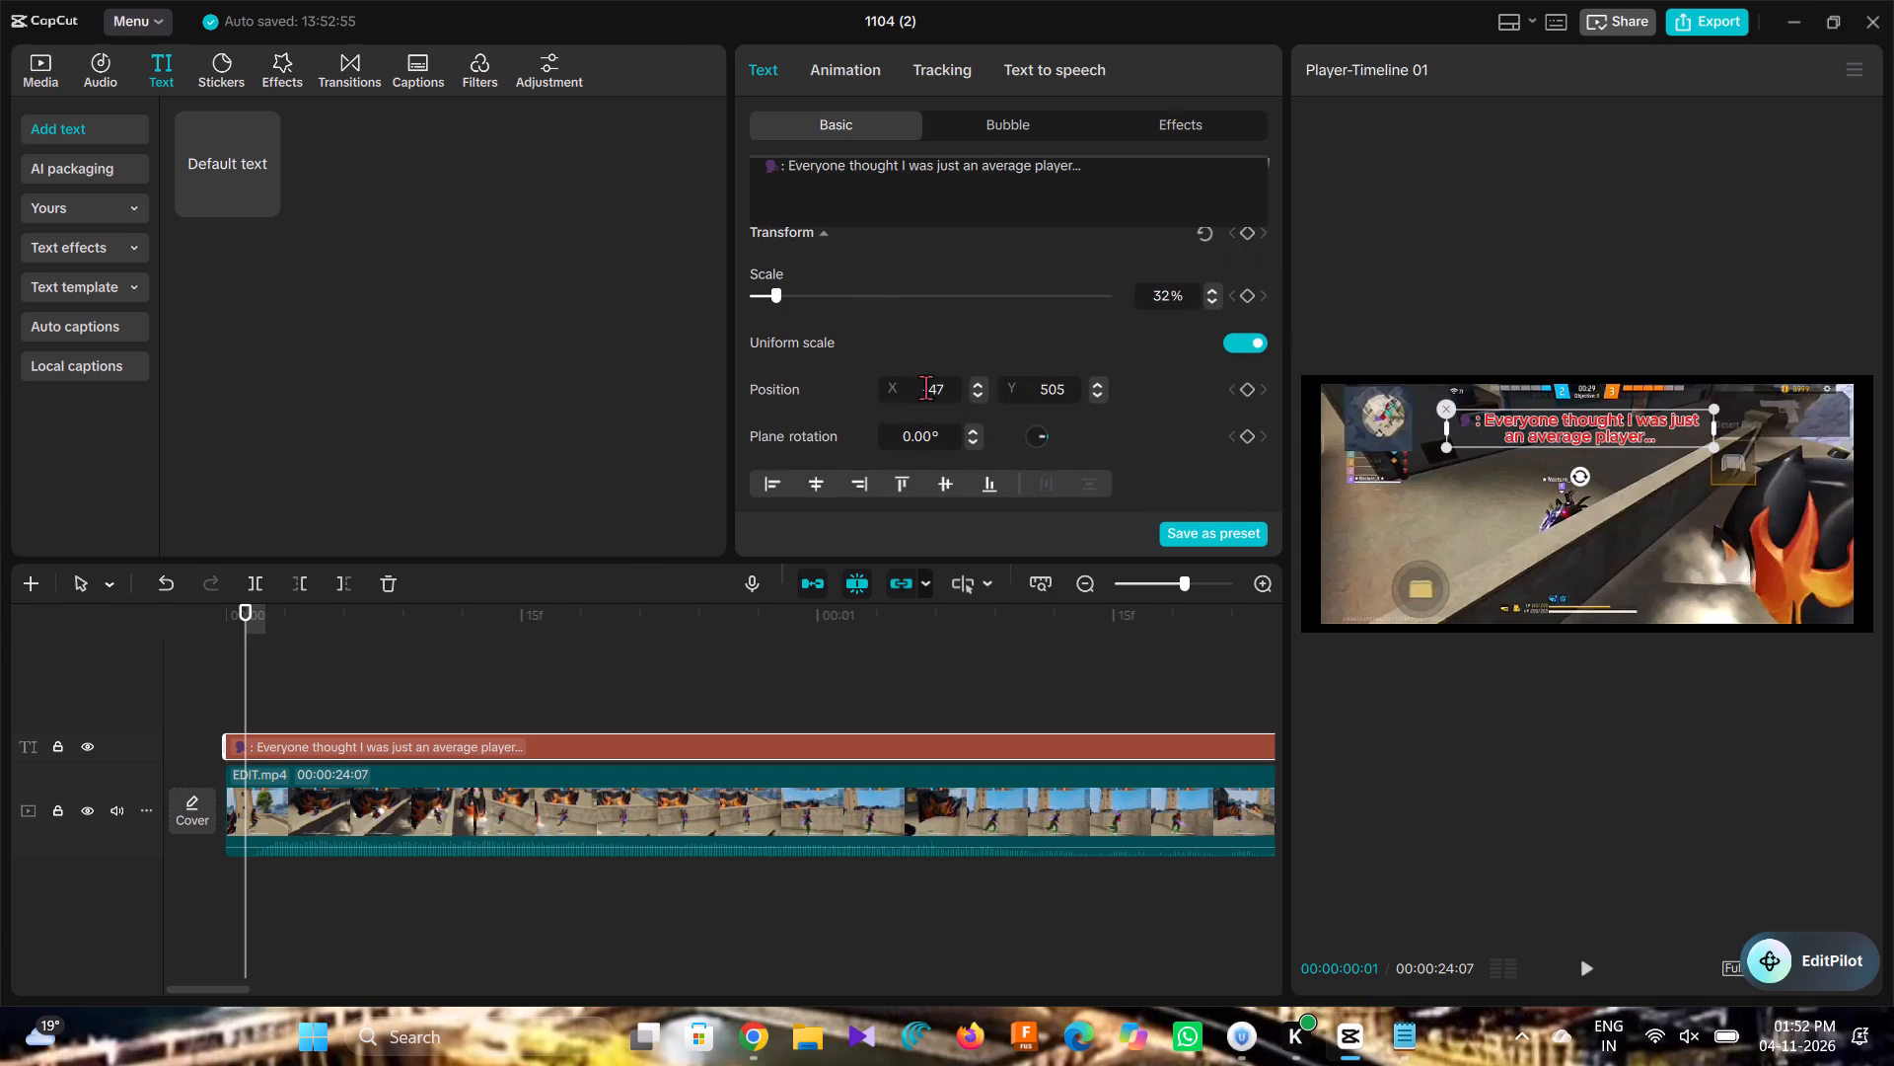
Increase the thickness of the caption's white stroke to 77.
{"action": "scroll", "coordinate": [1029, 399], "scroll_direction": "down", "scroll_amount": 4}
{"action": "scroll", "coordinate": [1009, 395], "scroll_direction": "up", "scroll_amount": 1}
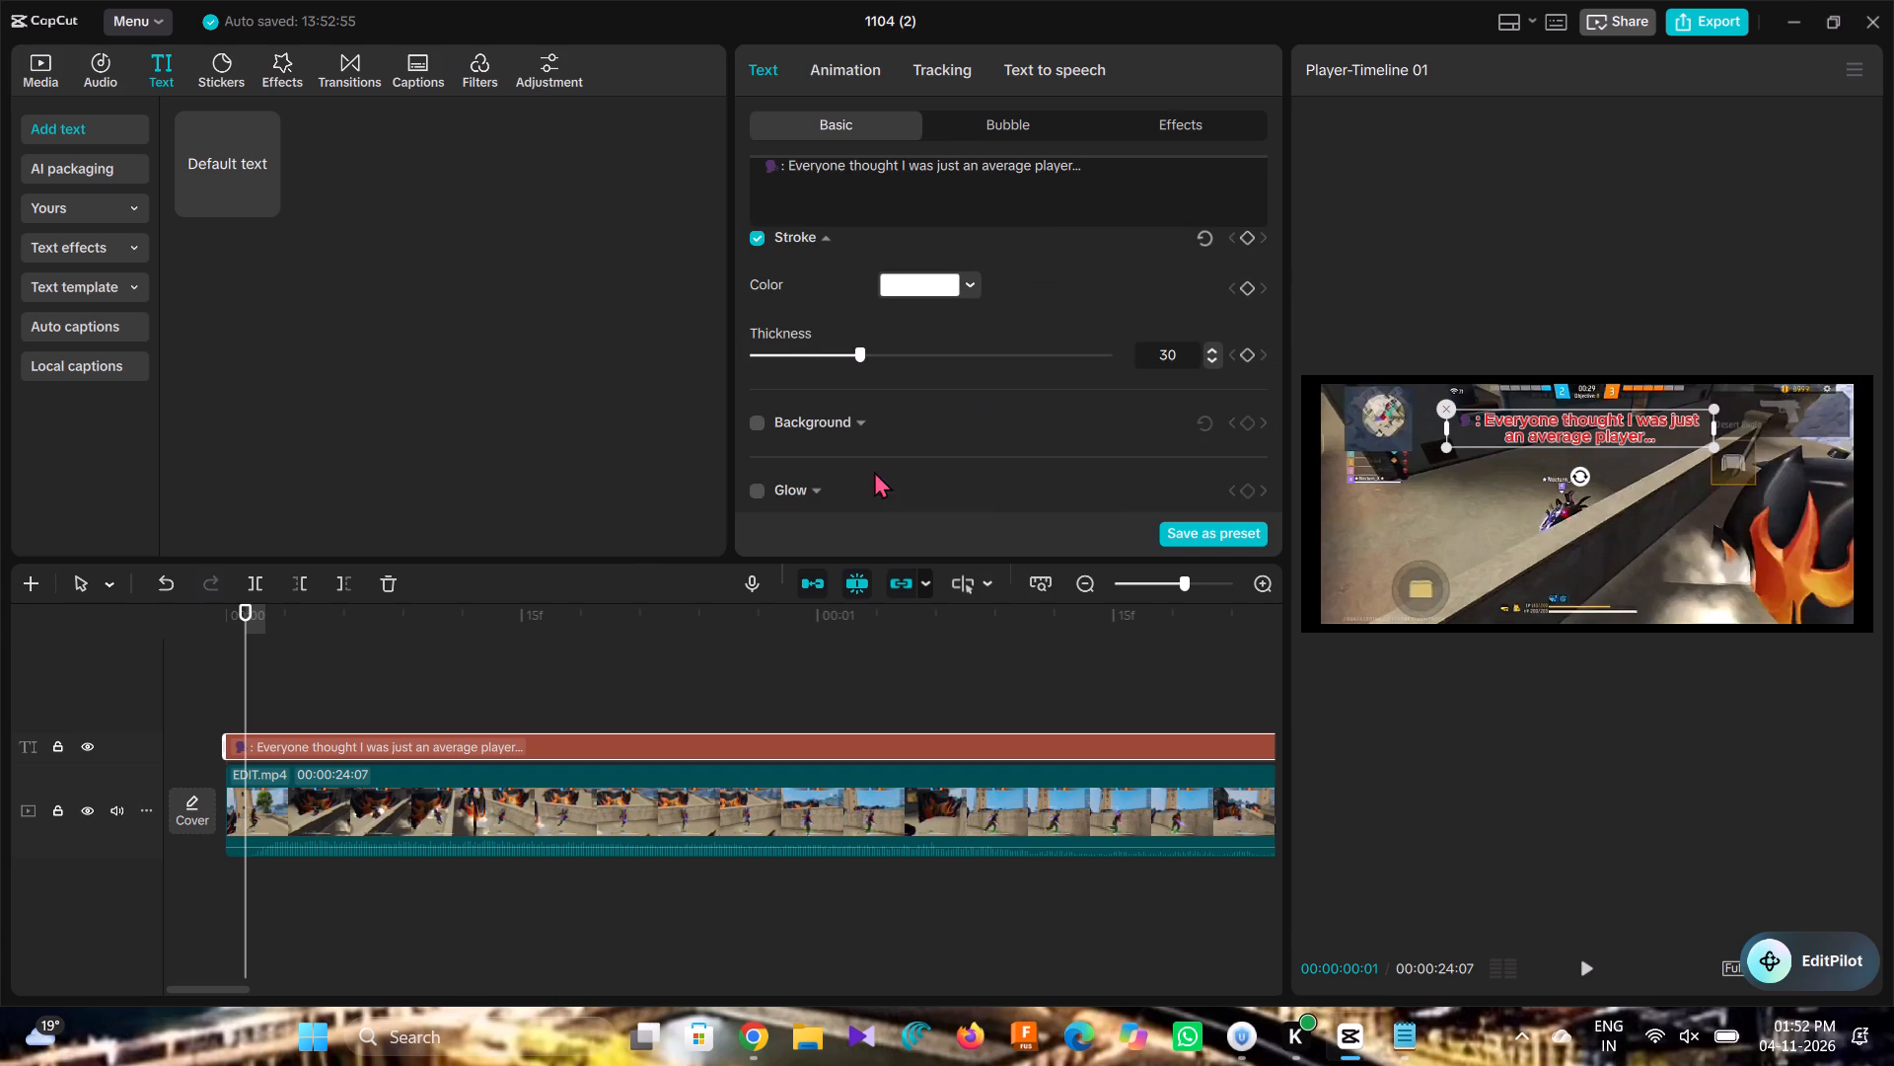
{"action": "left_click_drag", "start_coordinate": [854, 463], "coordinate": [1033, 477]}
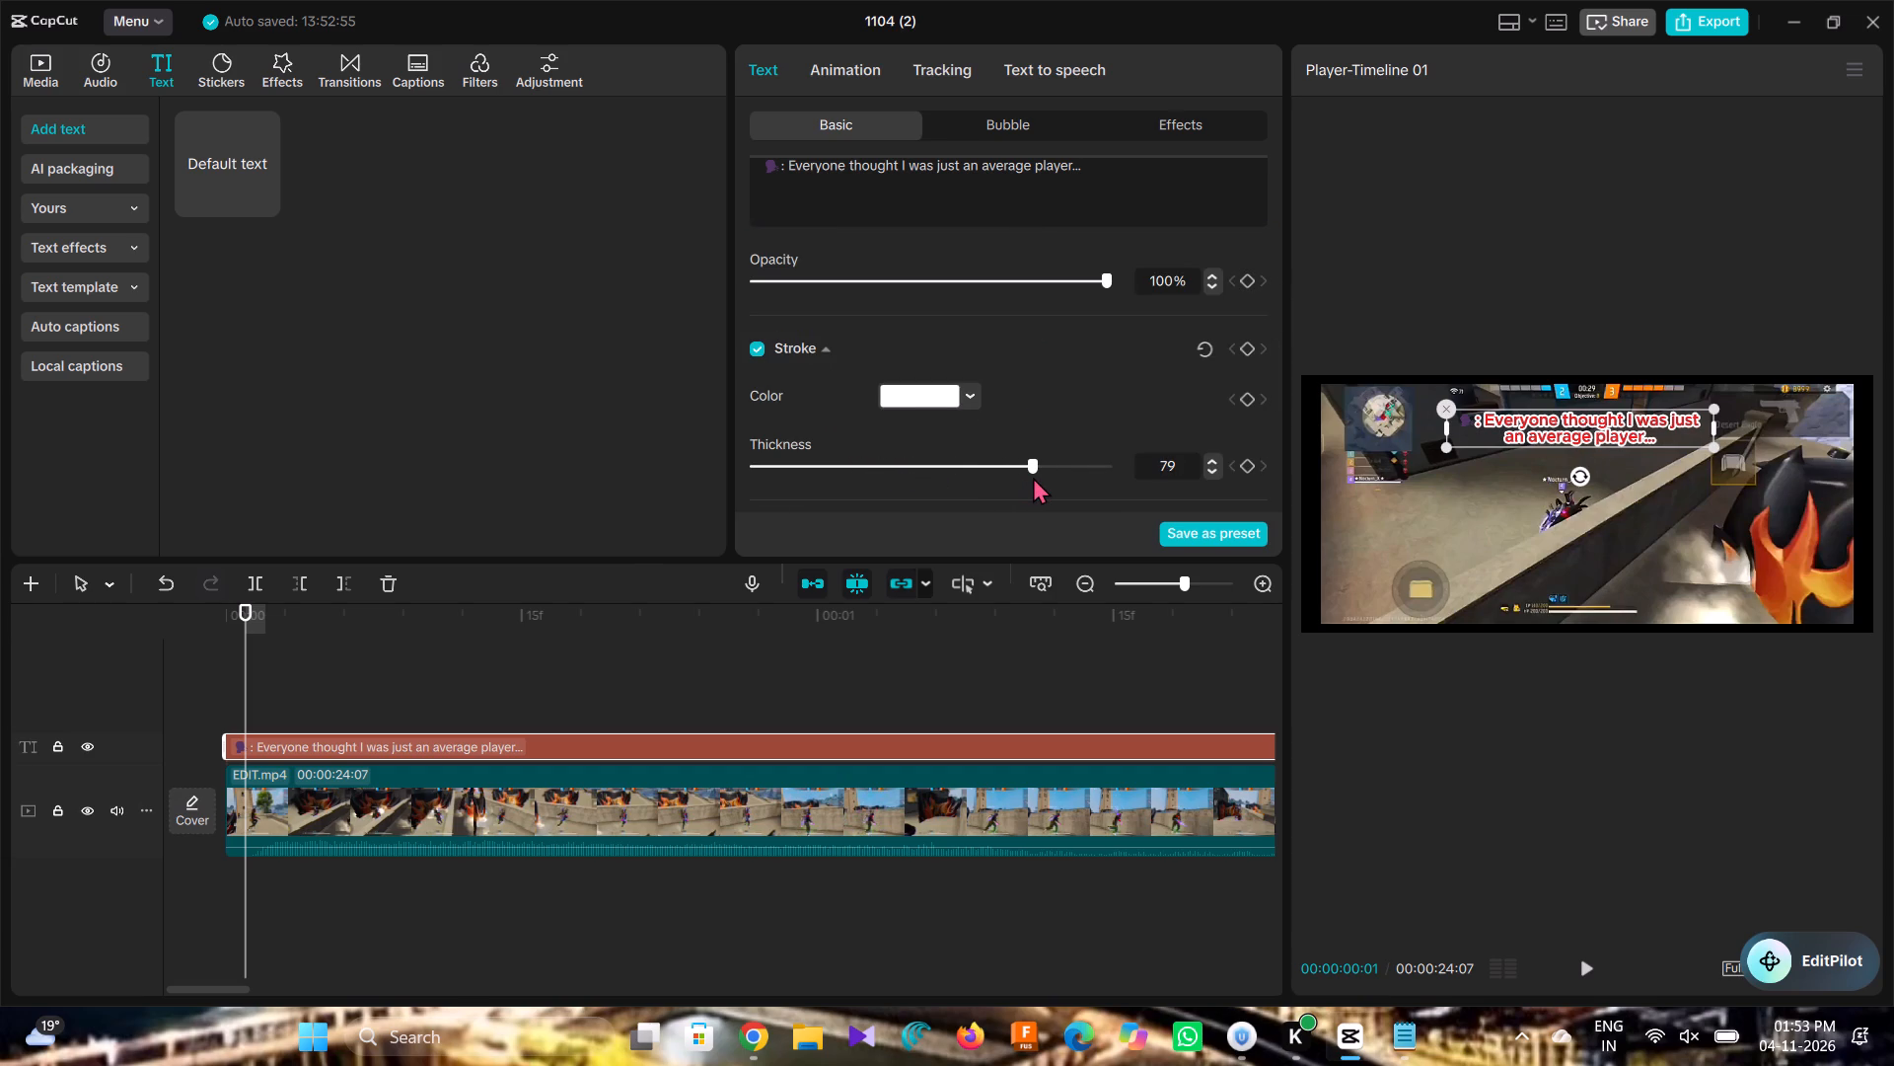
{"action": "left_click_drag", "start_coordinate": [1033, 477], "coordinate": [1026, 474]}
Look through the caption's shadow, glow and background options below the stroke settings.
{"action": "scroll", "coordinate": [943, 442], "scroll_direction": "down", "scroll_amount": 4}
{"action": "scroll", "coordinate": [946, 447], "scroll_direction": "up", "scroll_amount": 1}
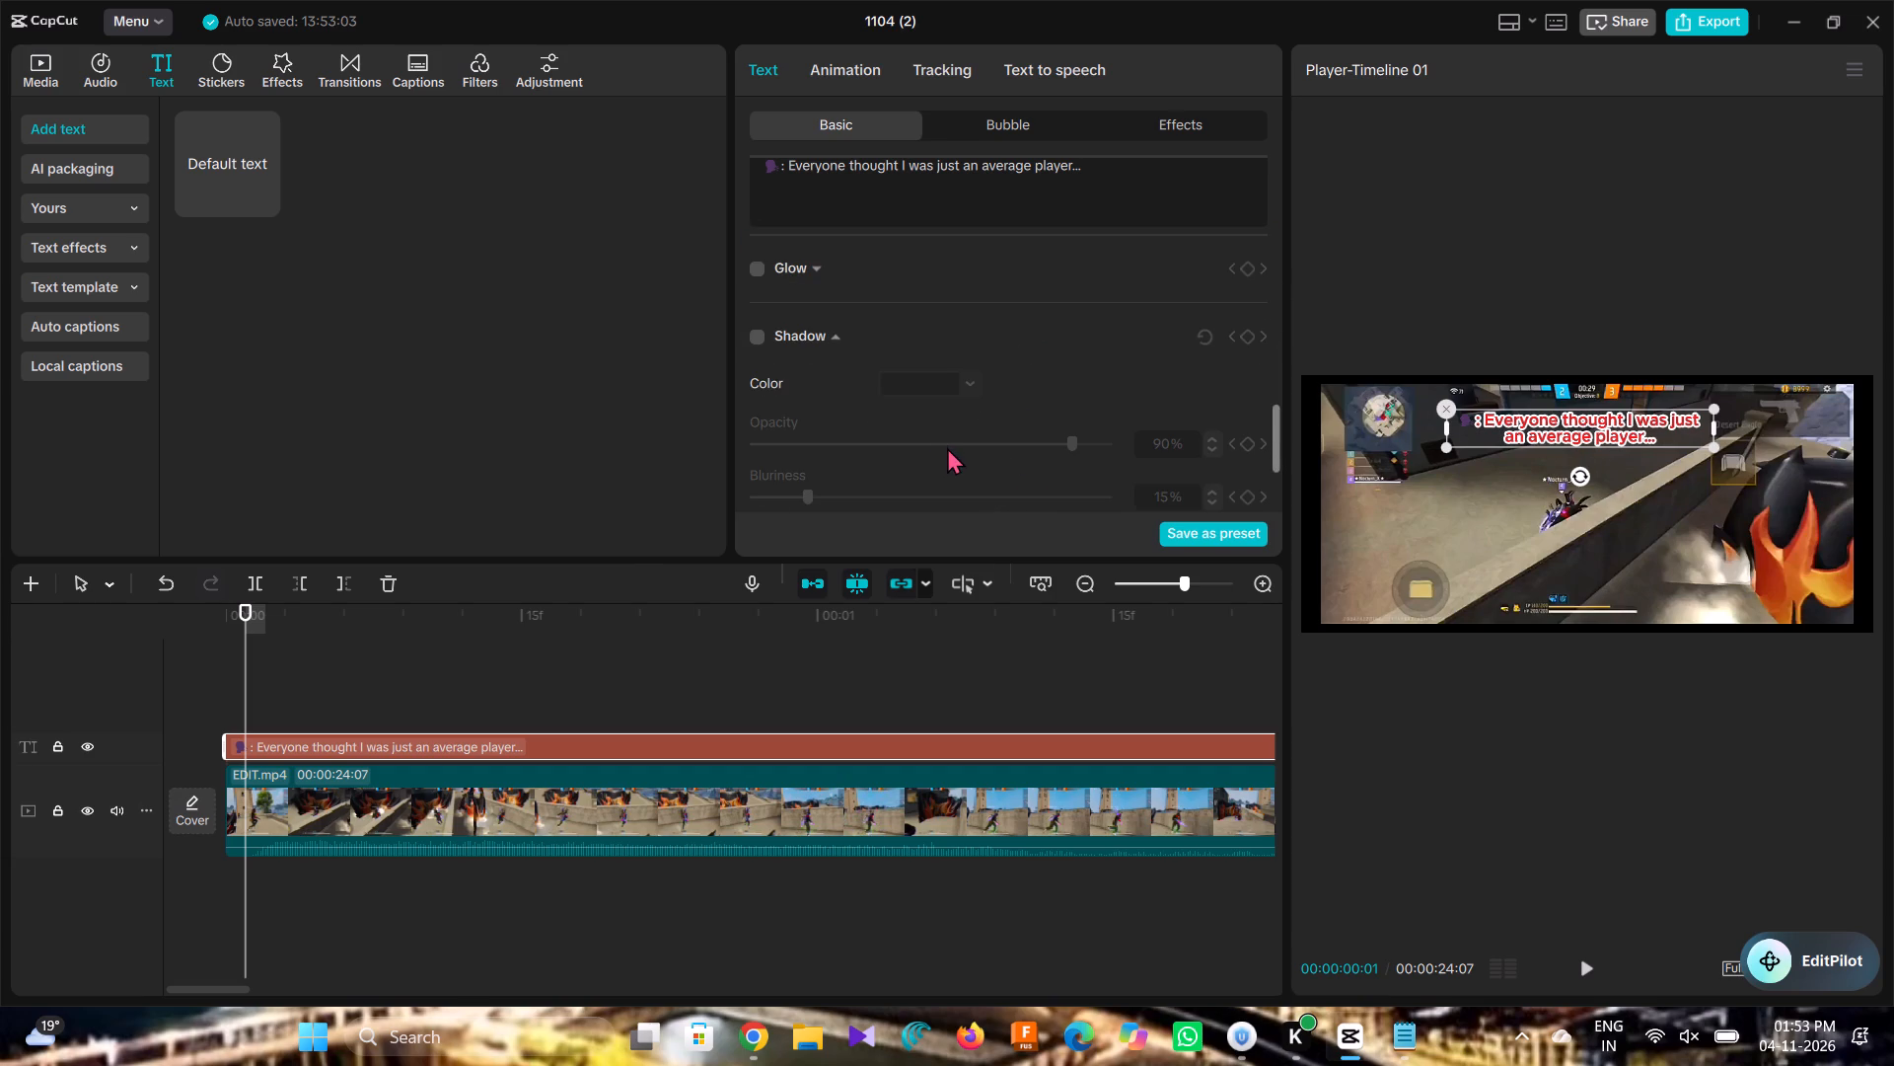
{"action": "left_click", "coordinate": [801, 339]}
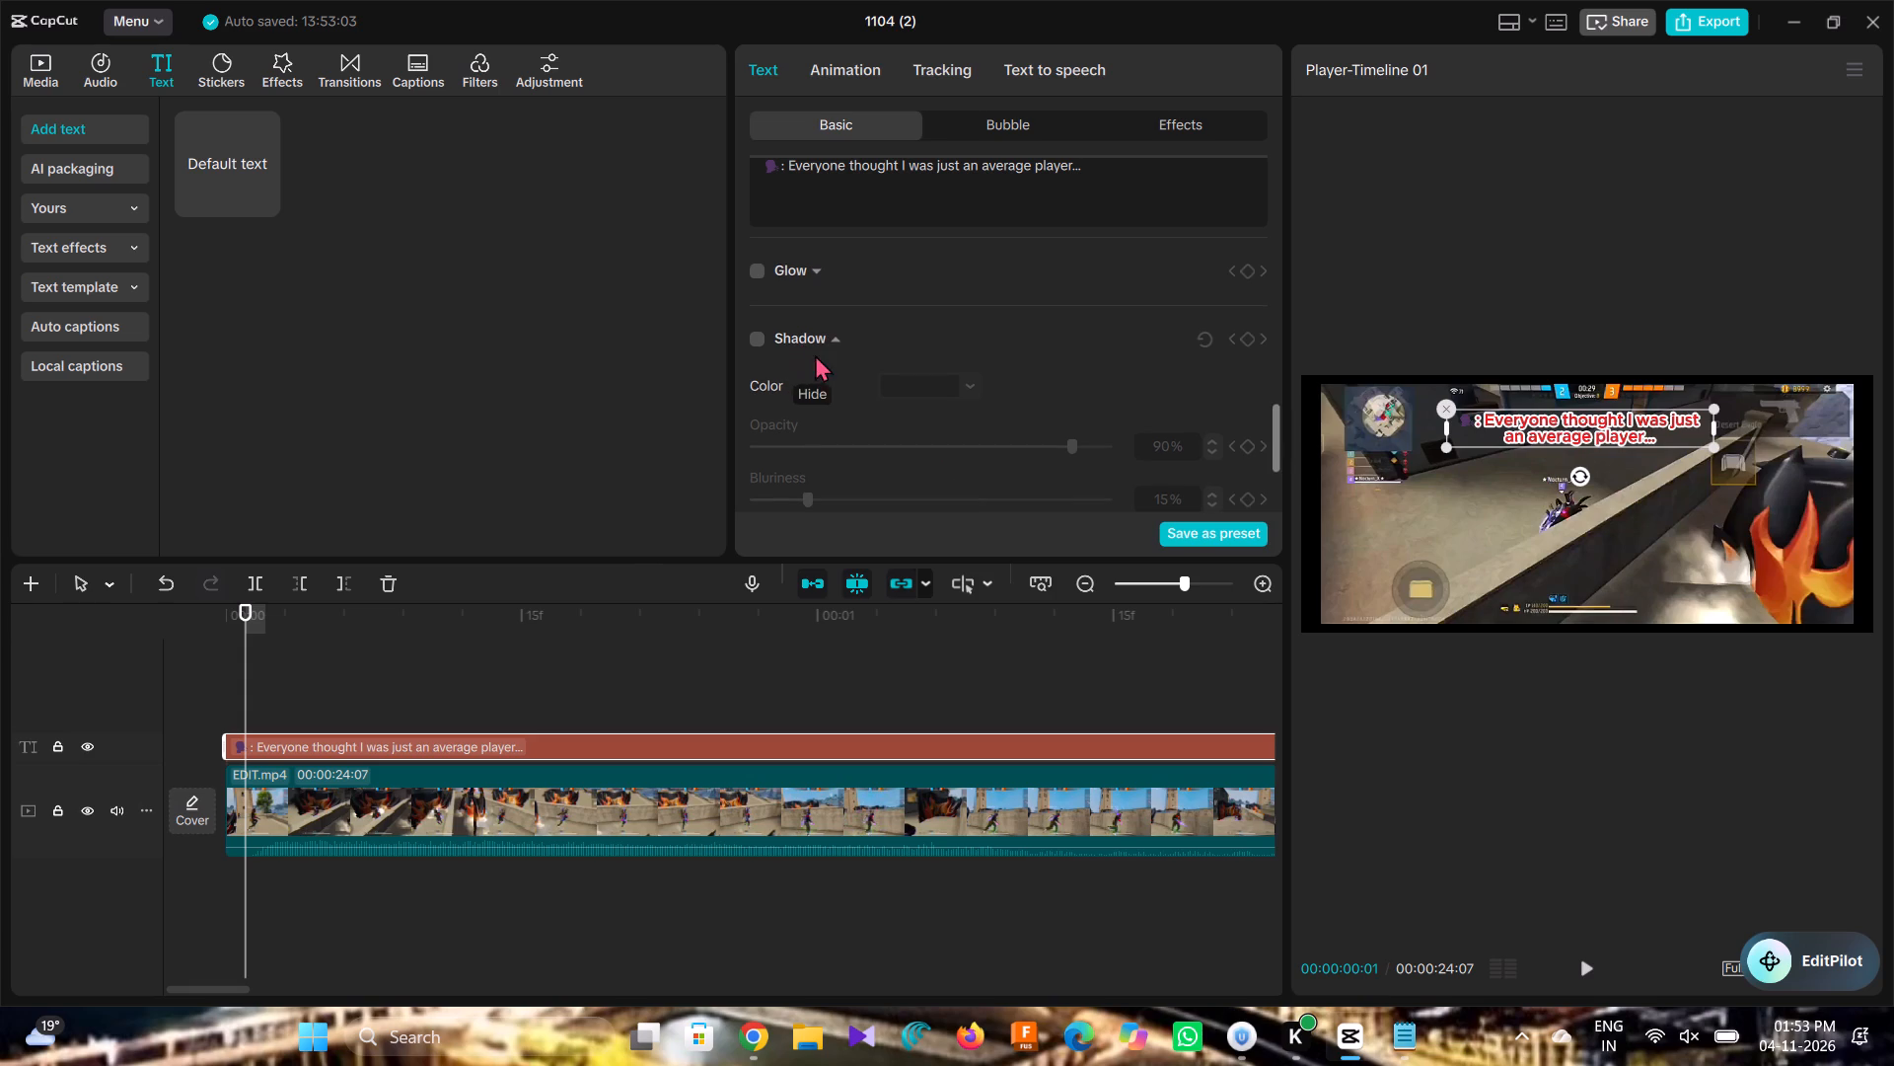
{"action": "left_click", "coordinate": [795, 325]}
{"action": "left_click", "coordinate": [827, 340]}
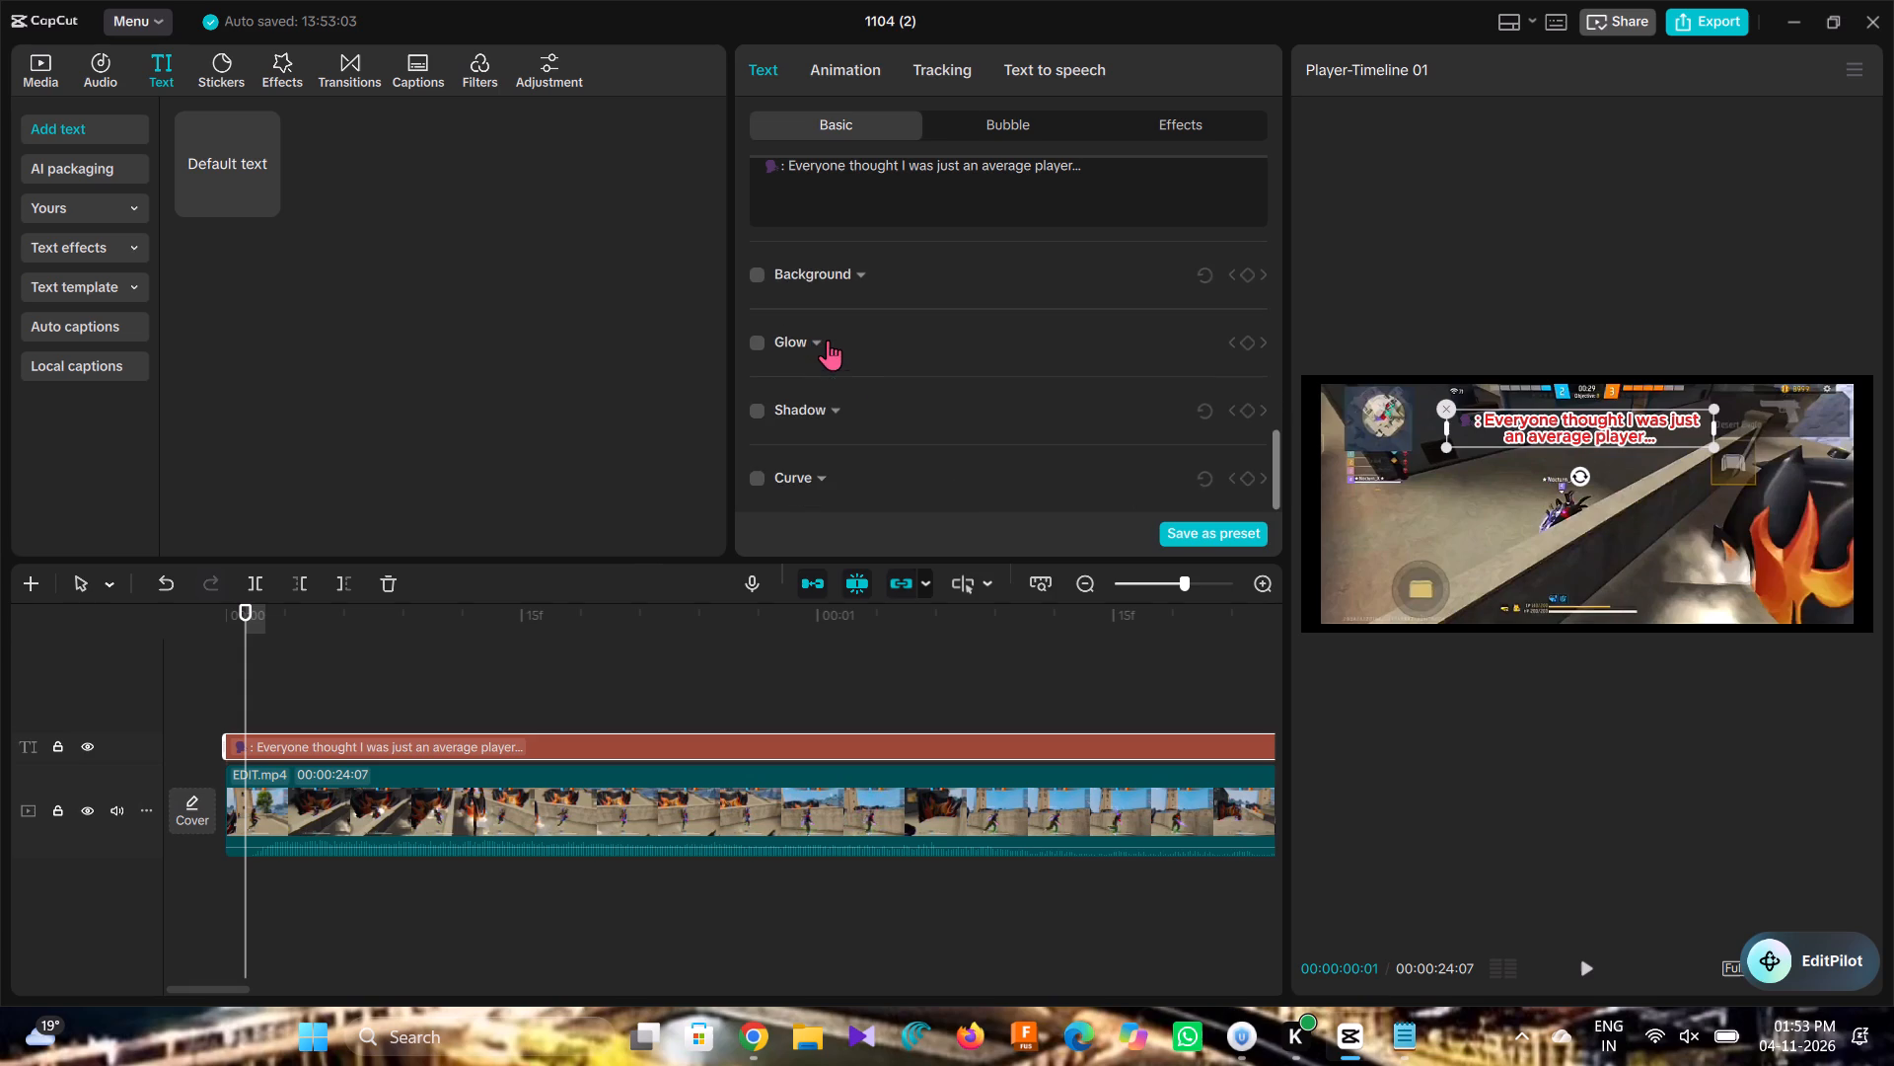
{"action": "scroll", "coordinate": [840, 354], "scroll_direction": "up", "scroll_amount": 1}
{"action": "left_click", "coordinate": [854, 378]}
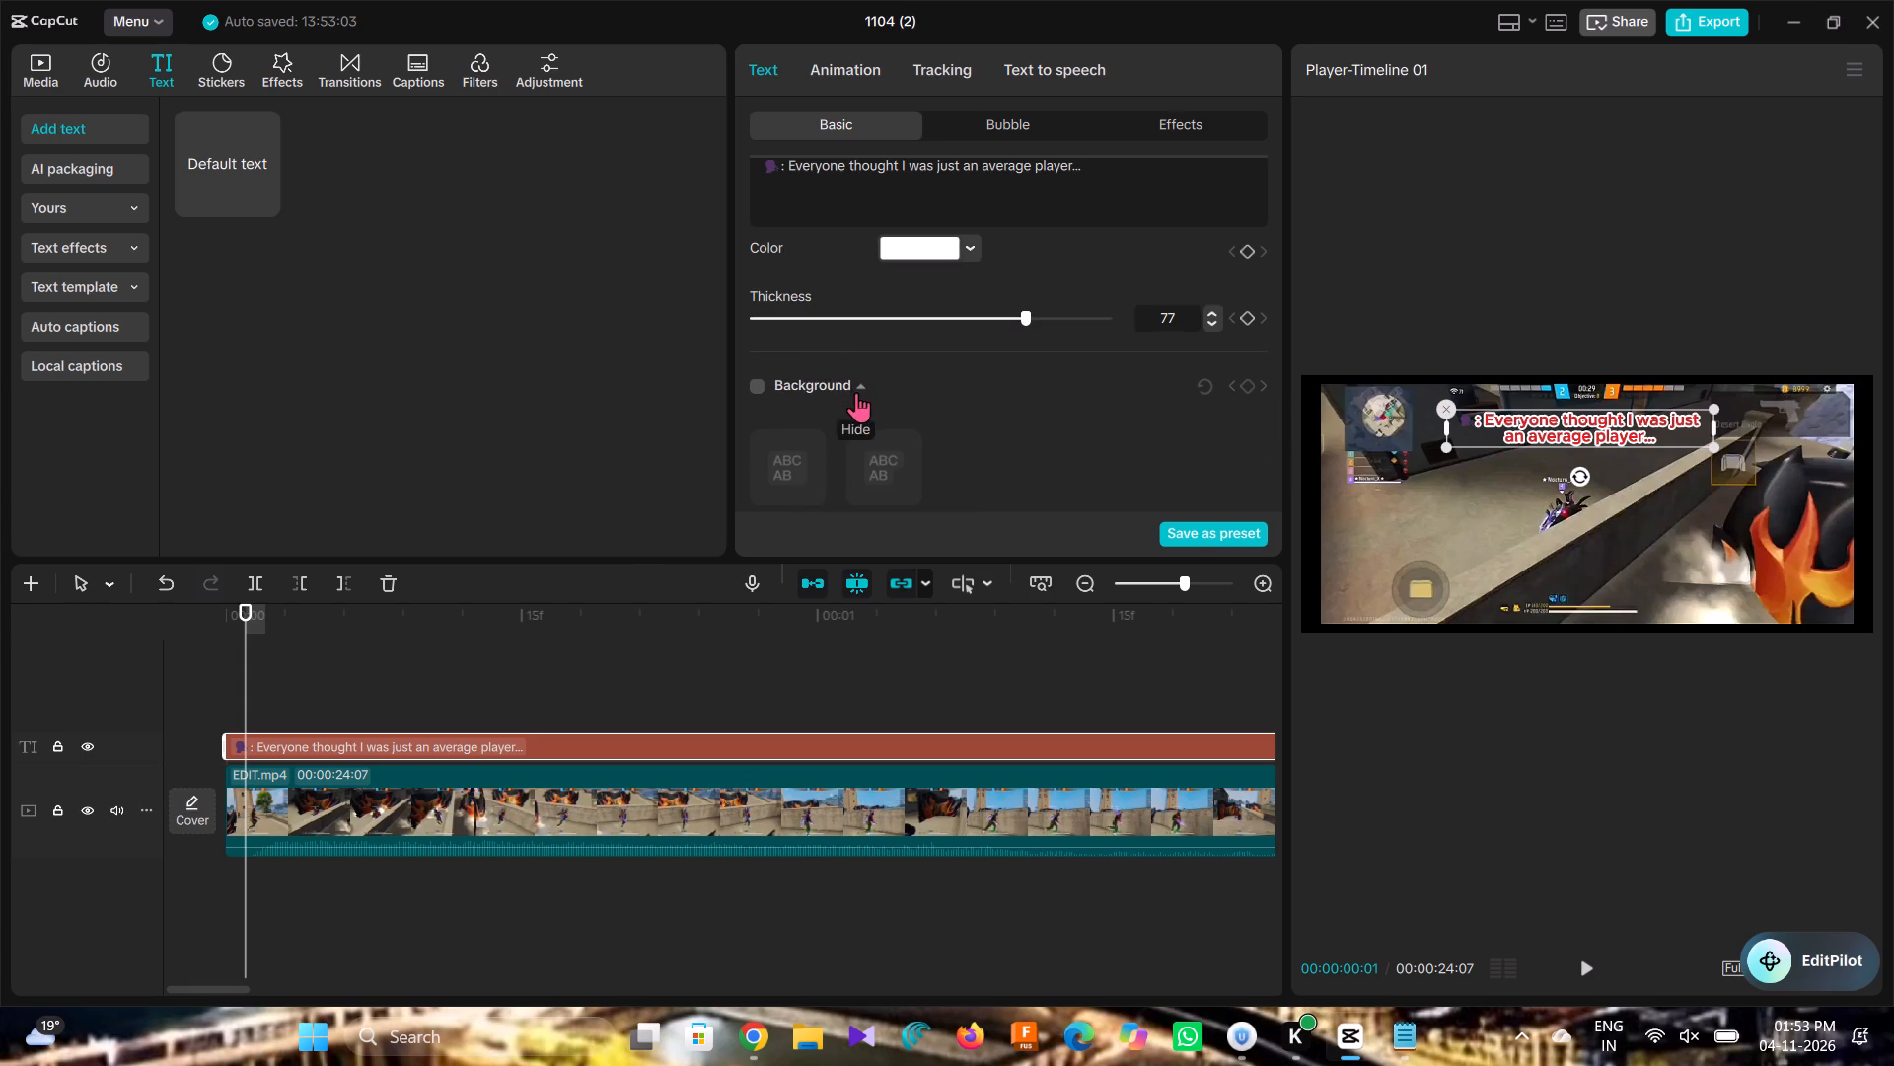
{"action": "scroll", "coordinate": [884, 433], "scroll_direction": "down", "scroll_amount": 2}
{"action": "scroll", "coordinate": [885, 440], "scroll_direction": "up", "scroll_amount": 2}
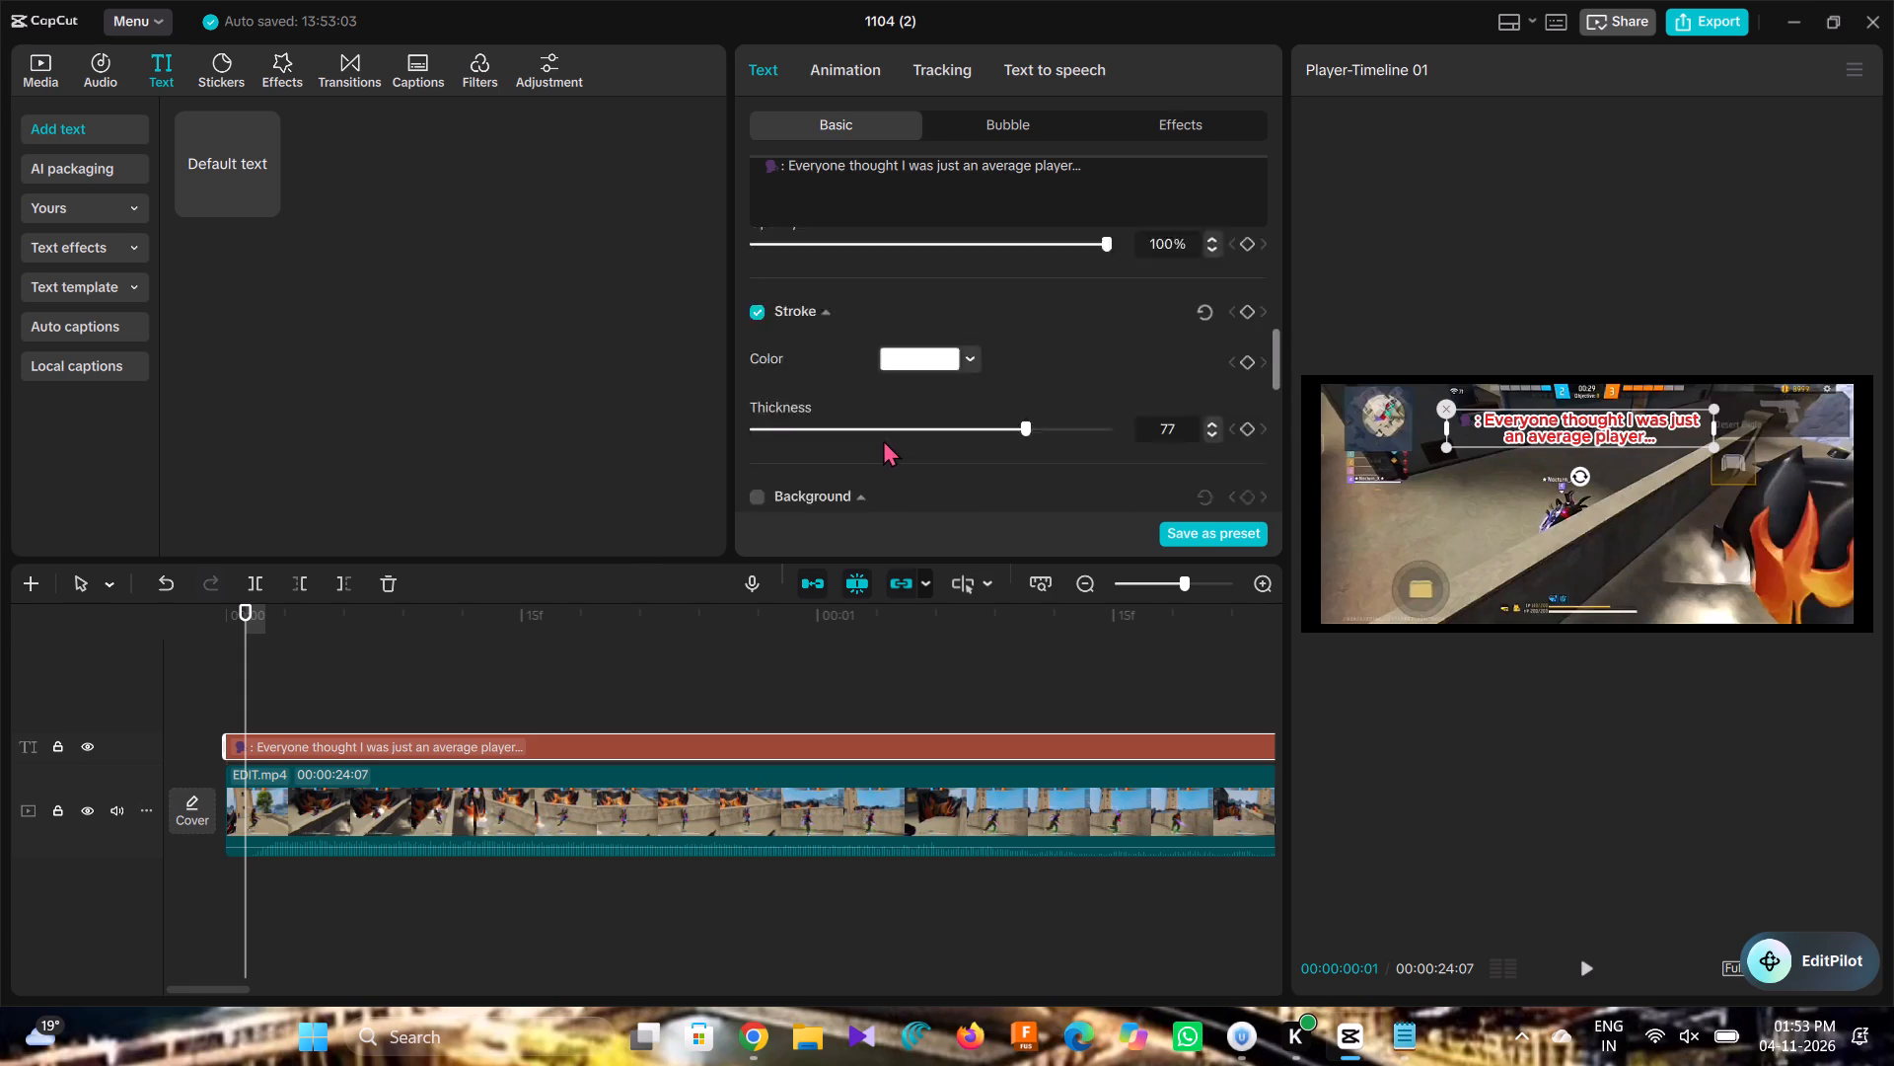
{"action": "scroll", "coordinate": [883, 439], "scroll_direction": "up", "scroll_amount": 4}
{"action": "scroll", "coordinate": [875, 434], "scroll_direction": "down", "scroll_amount": 3}
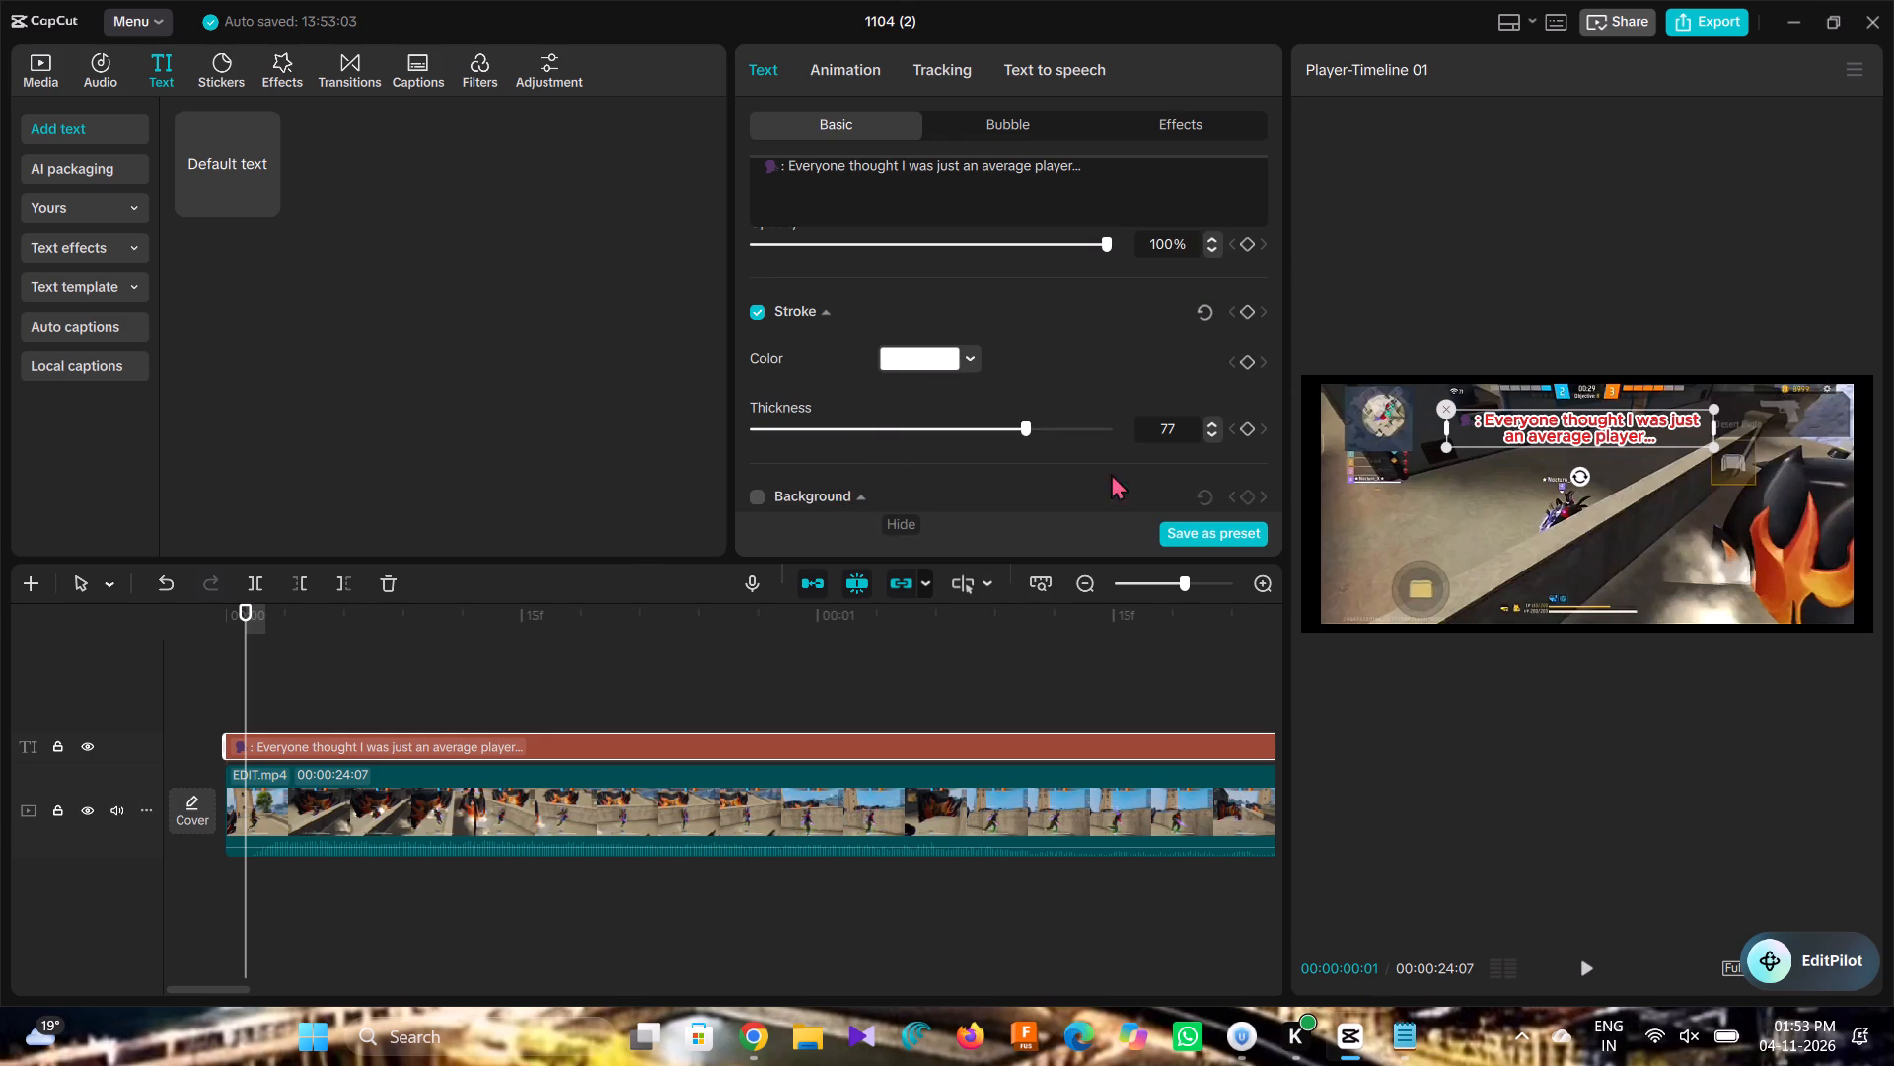
Shrink the caption in the preview to a scale of 28%.
{"action": "left_click_drag", "start_coordinate": [1706, 443], "coordinate": [1672, 429]}
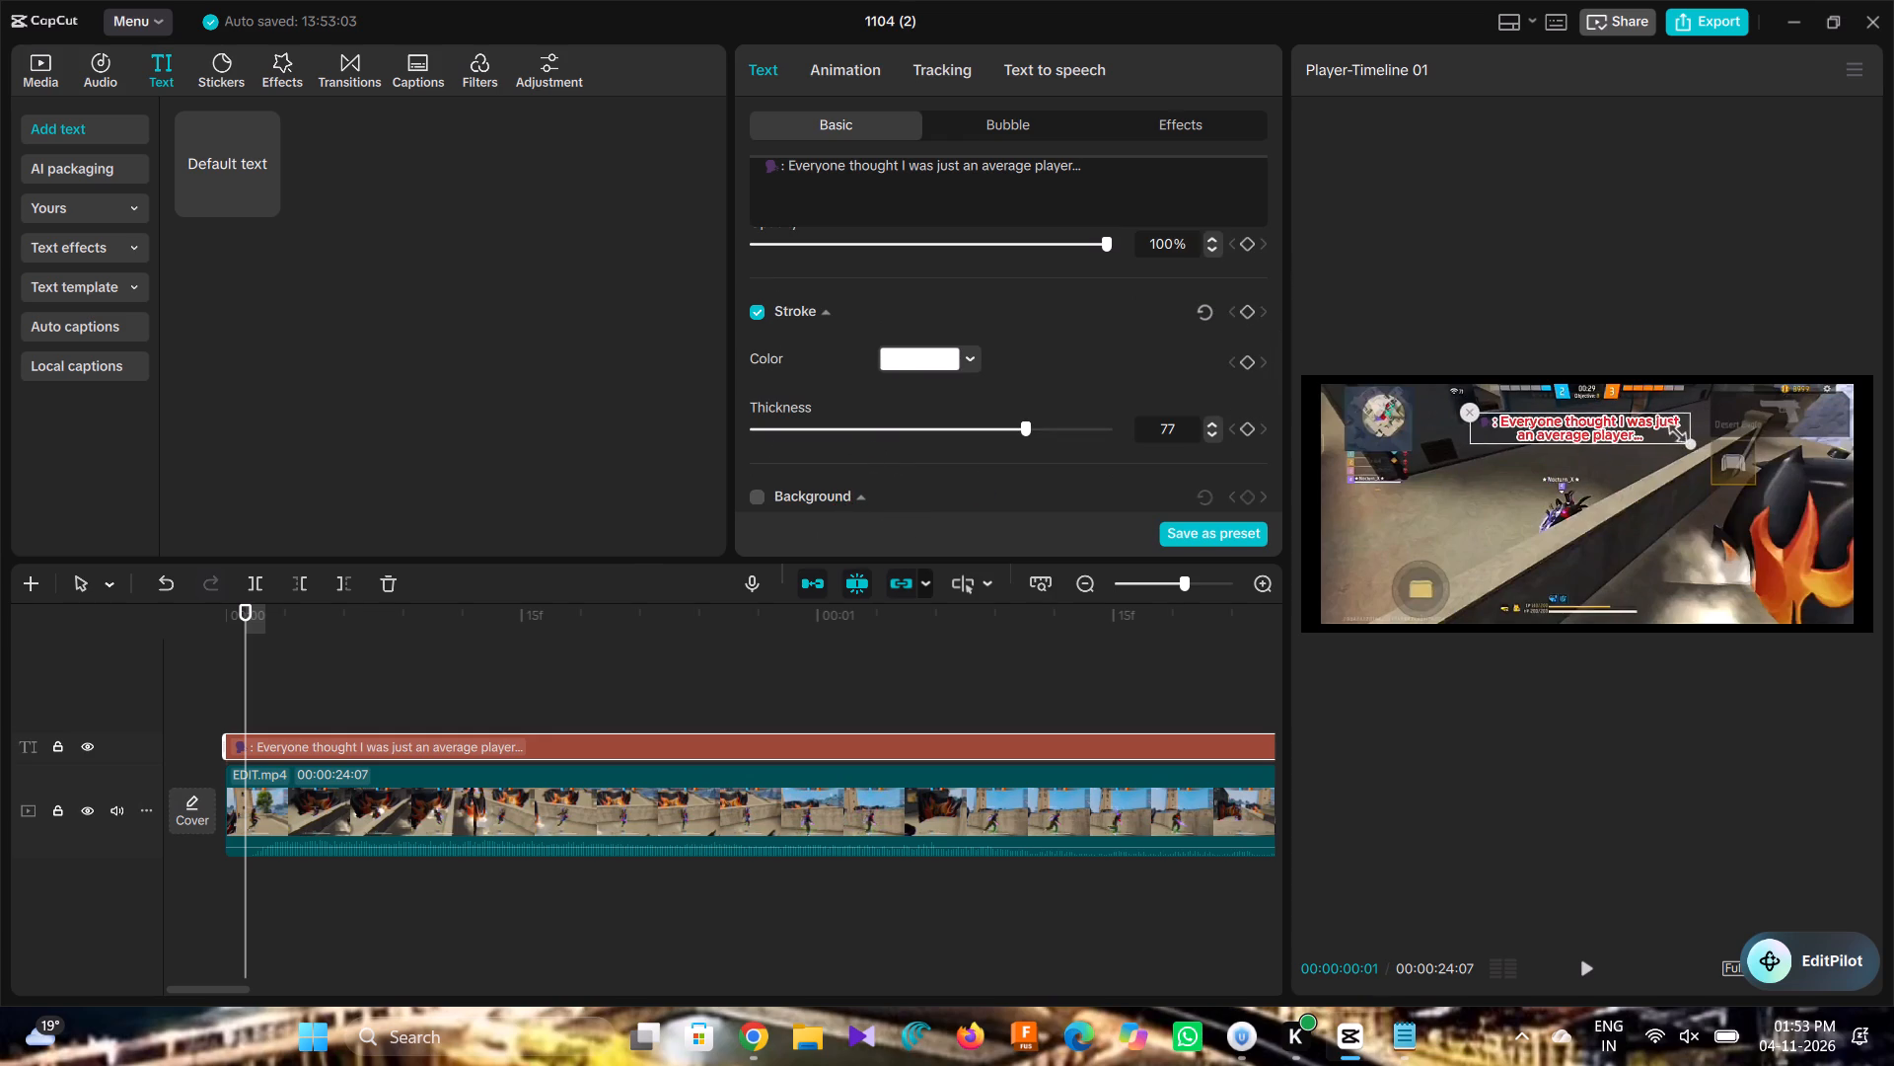
{"action": "left_click_drag", "start_coordinate": [1672, 429], "coordinate": [1673, 442]}
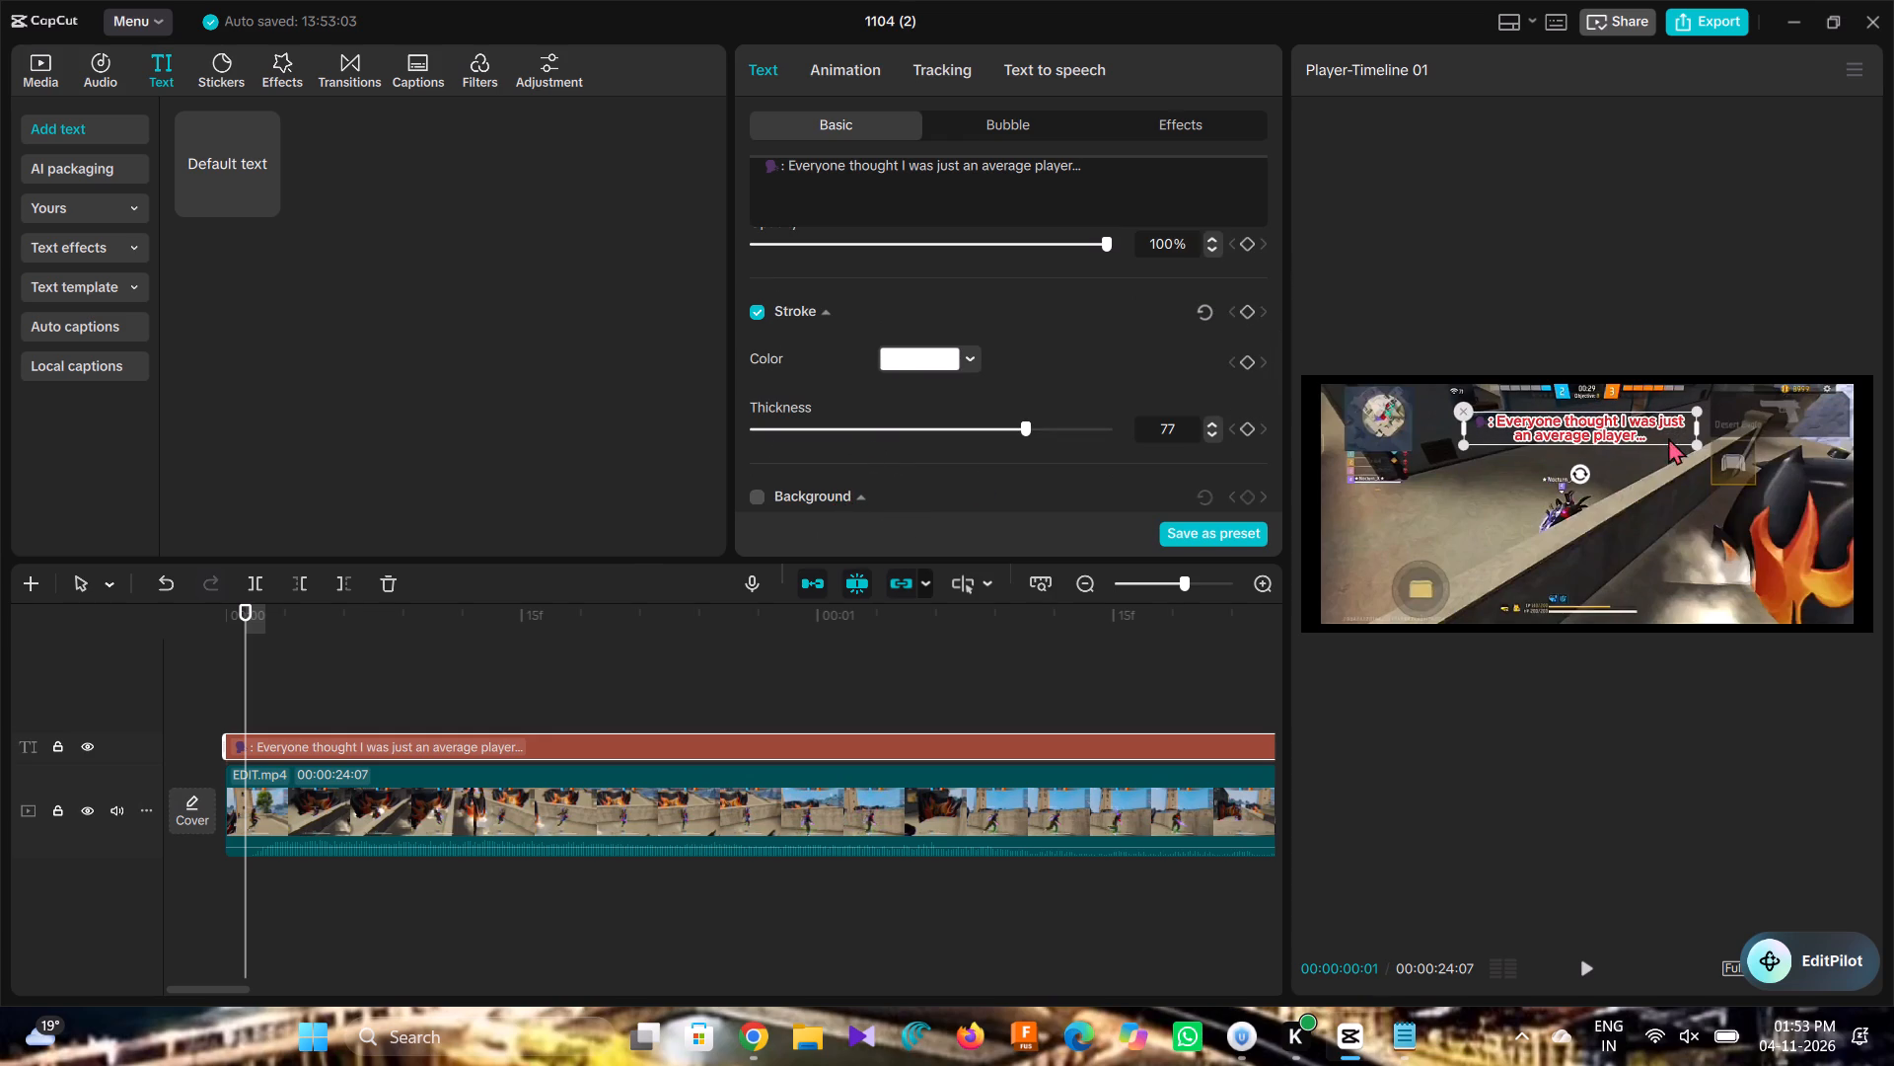
Open the entrance animation choices for the caption.
{"action": "scroll", "coordinate": [1066, 321], "scroll_direction": "up", "scroll_amount": 5}
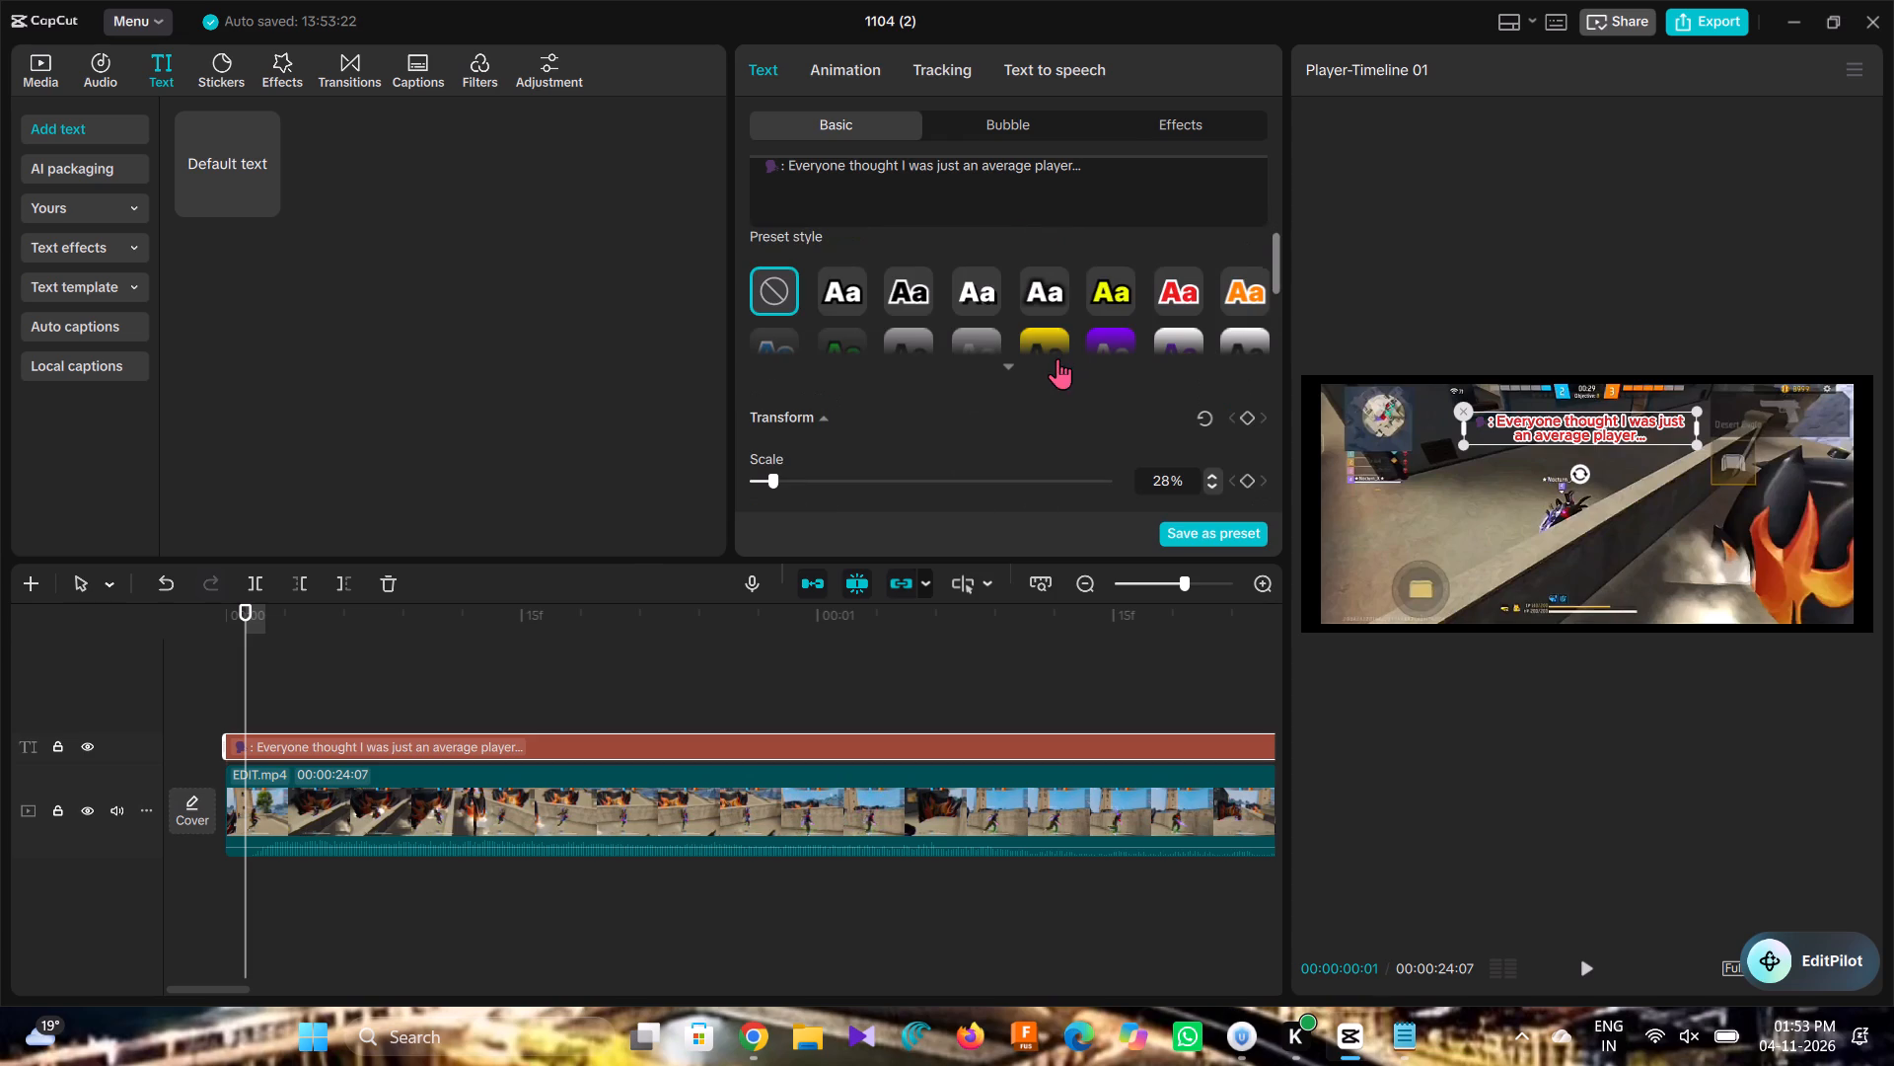
{"action": "left_click", "coordinate": [829, 67]}
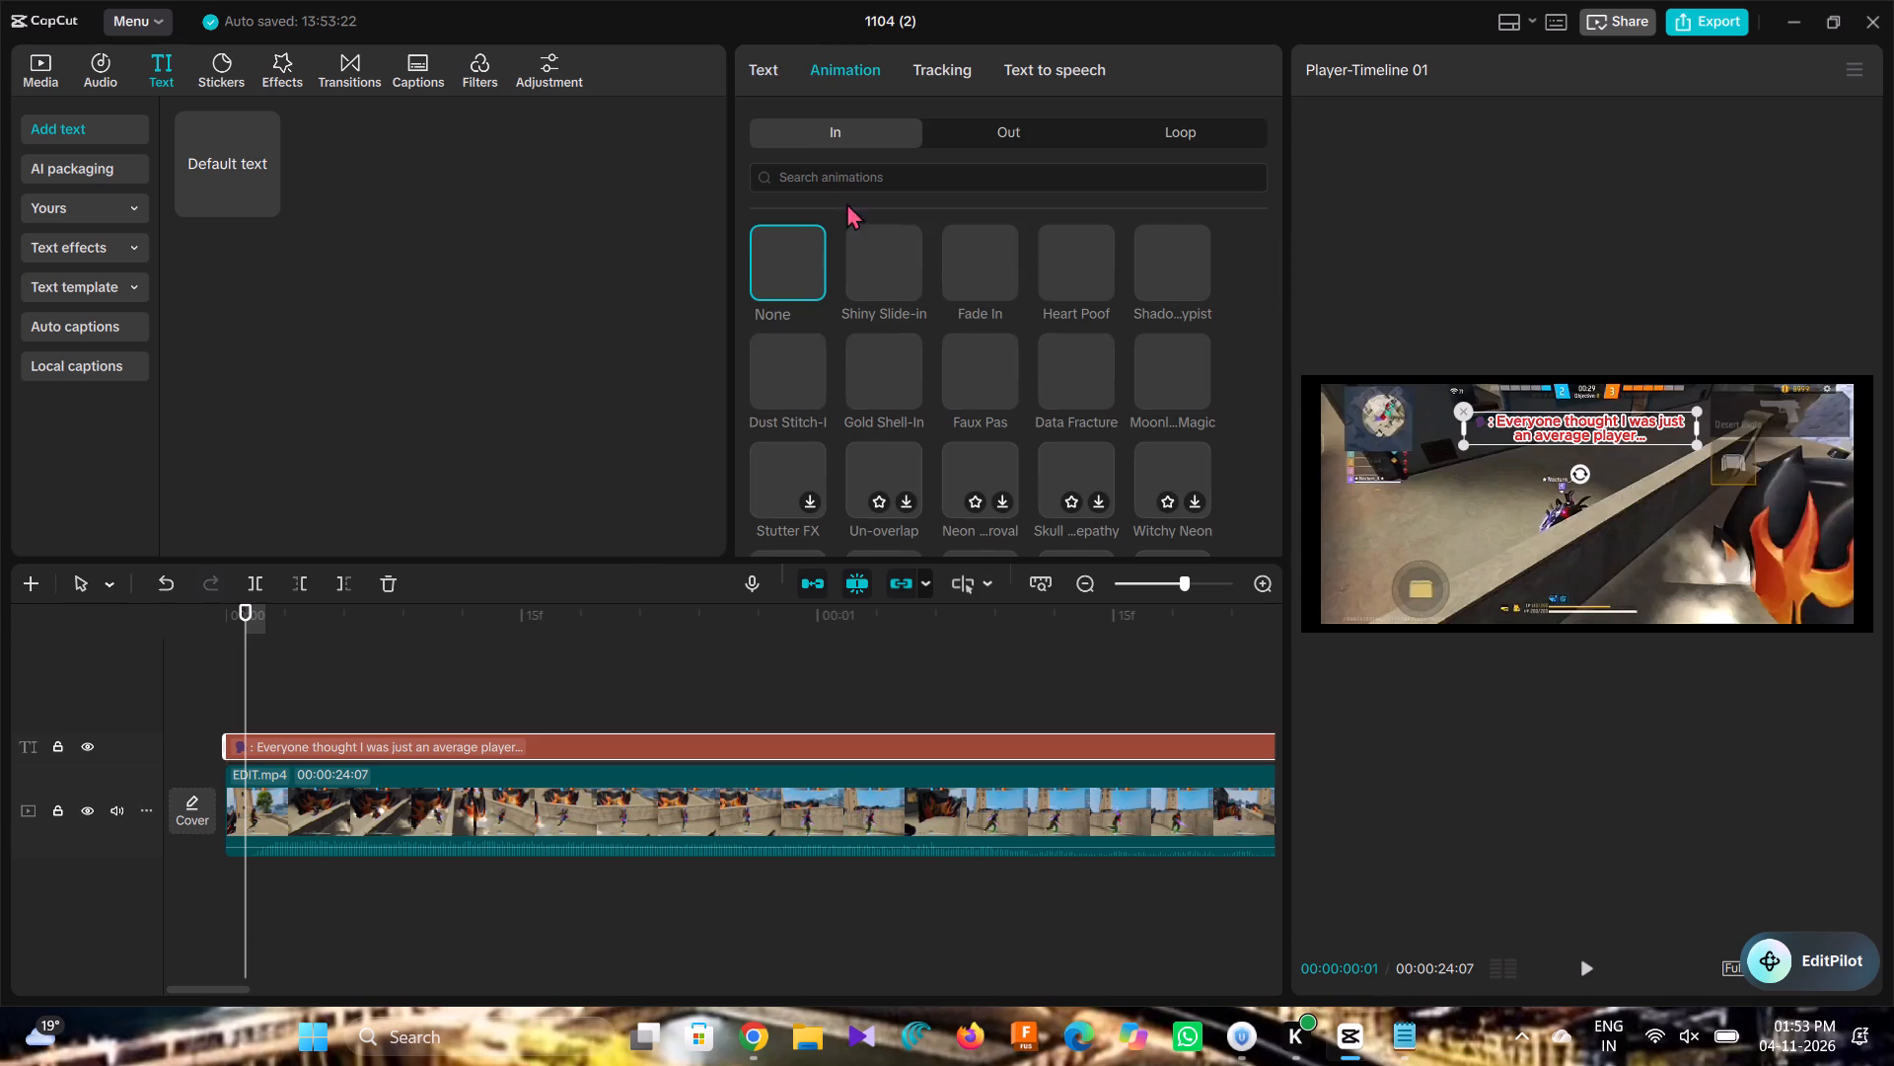
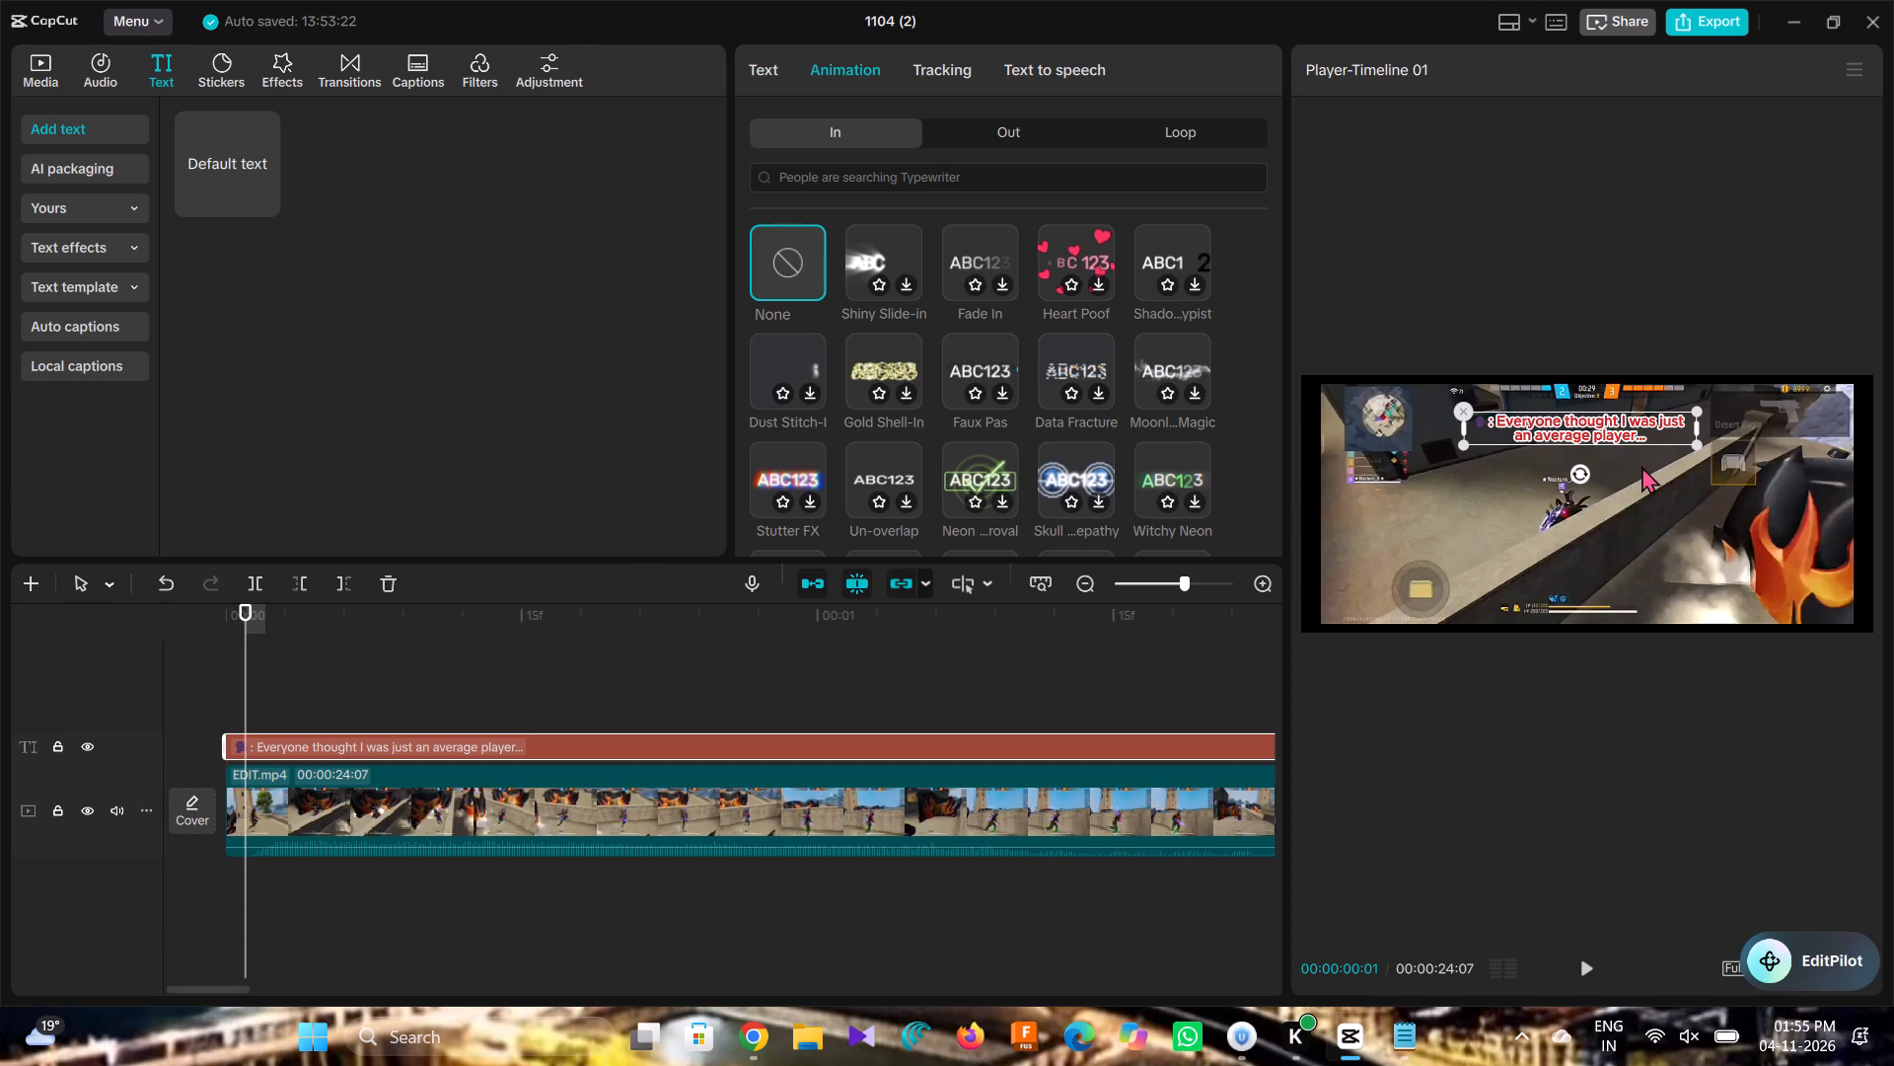
Apply the Shiny Slide-in entrance animation to the caption.
{"action": "left_click", "coordinate": [893, 258]}
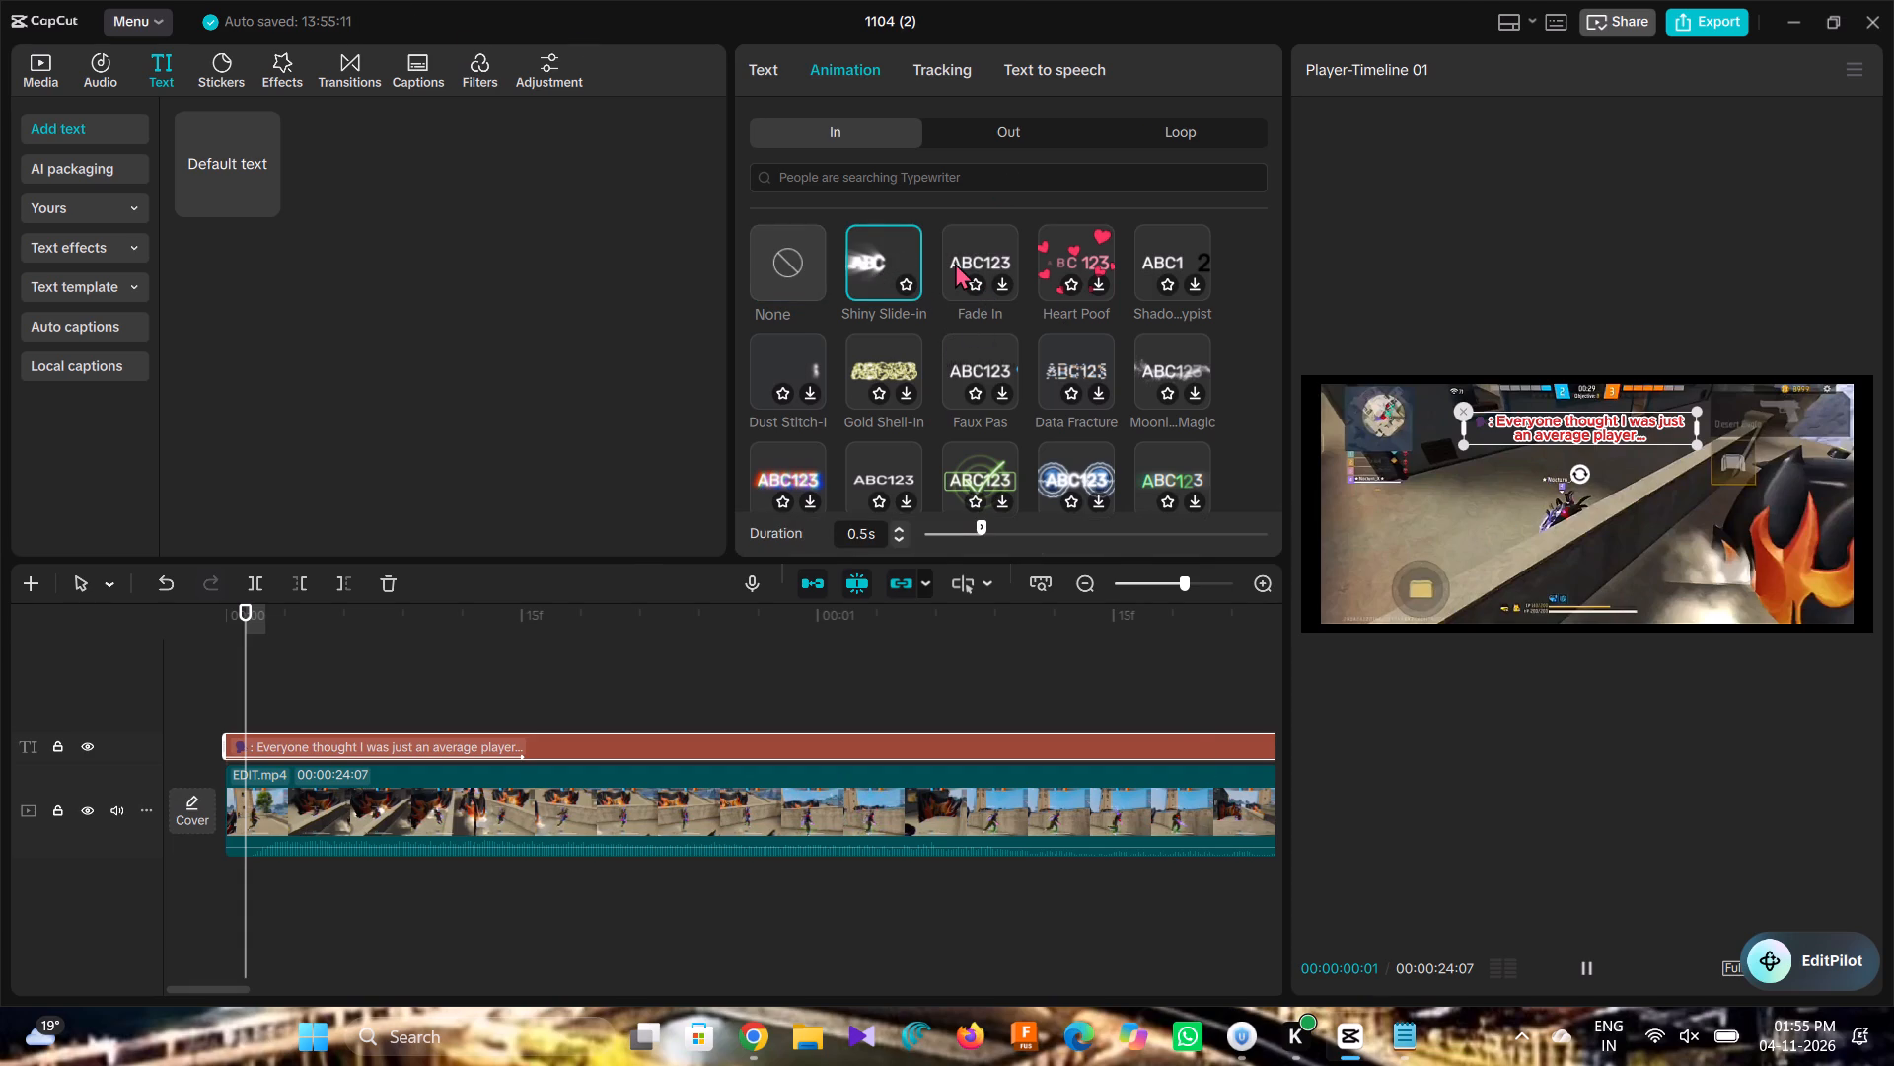
{"action": "left_click", "coordinate": [884, 269]}
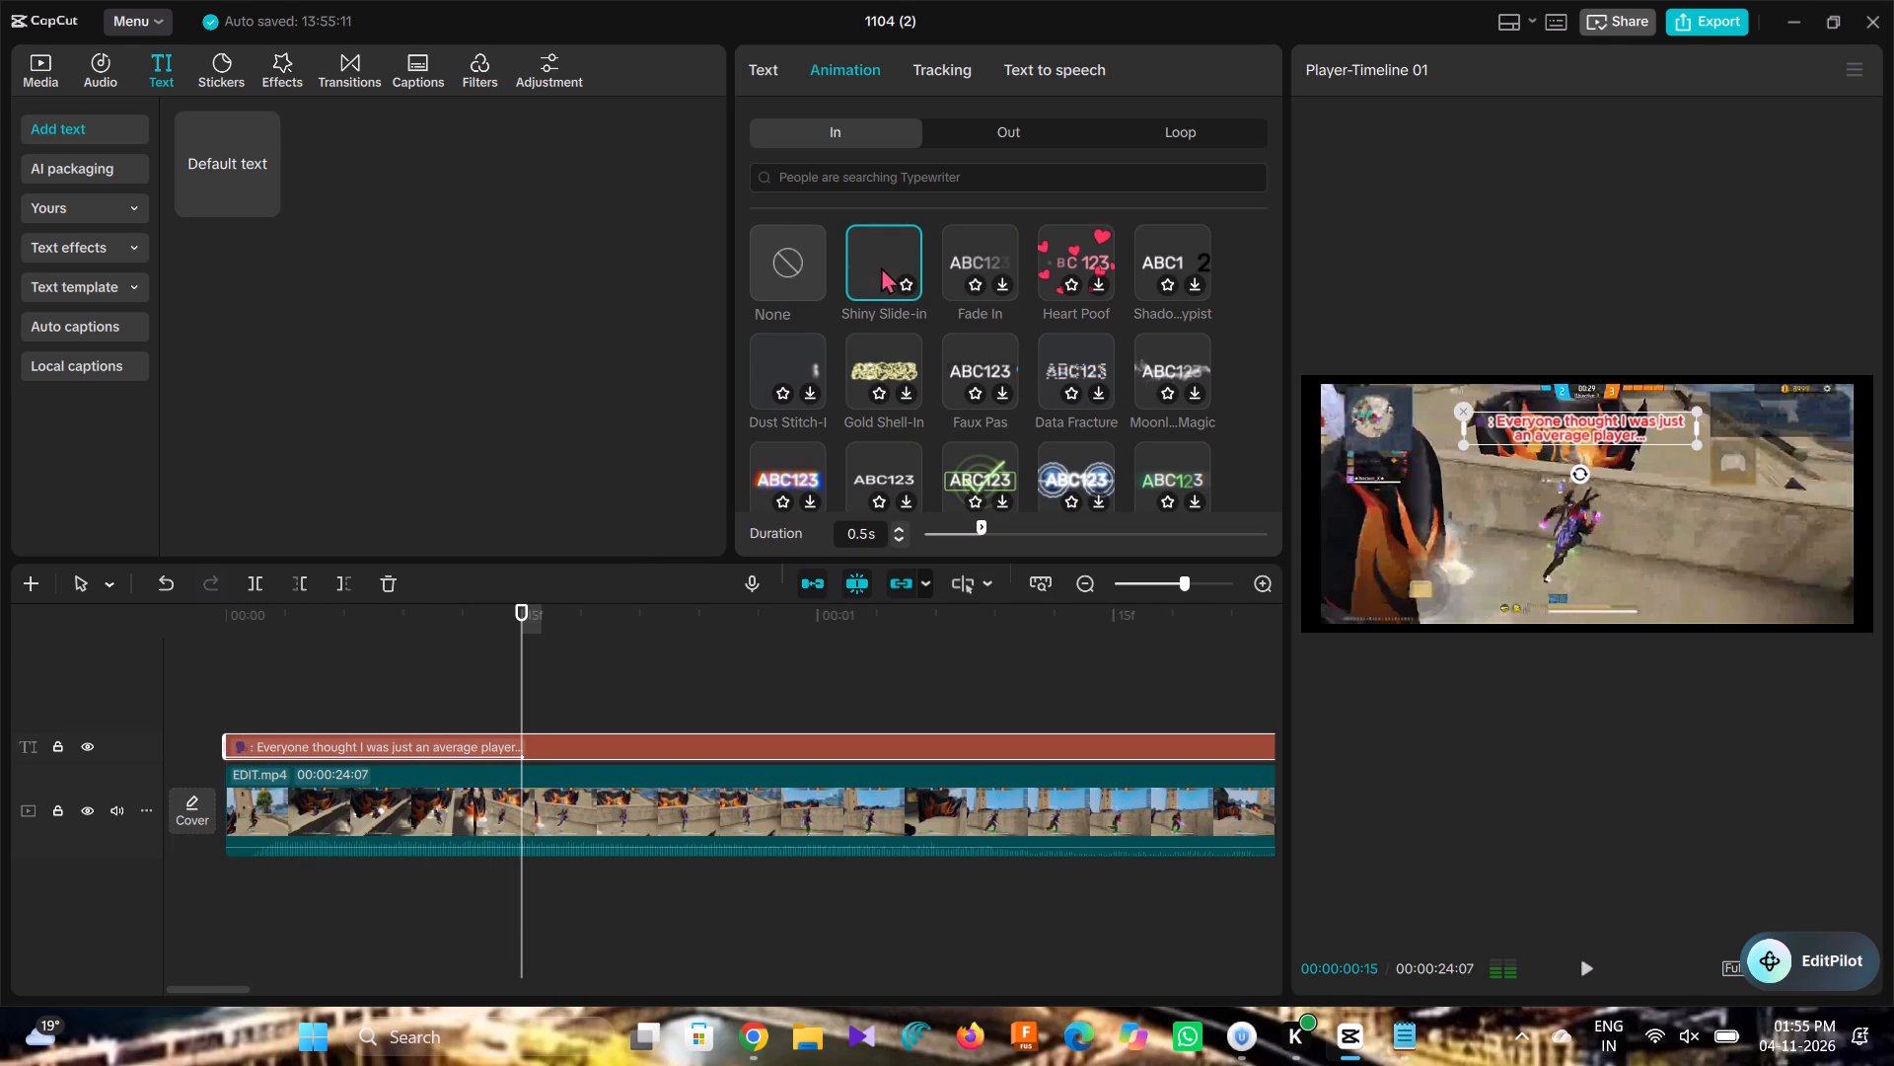
{"action": "left_click", "coordinate": [862, 257]}
{"action": "left_click", "coordinate": [1006, 129]}
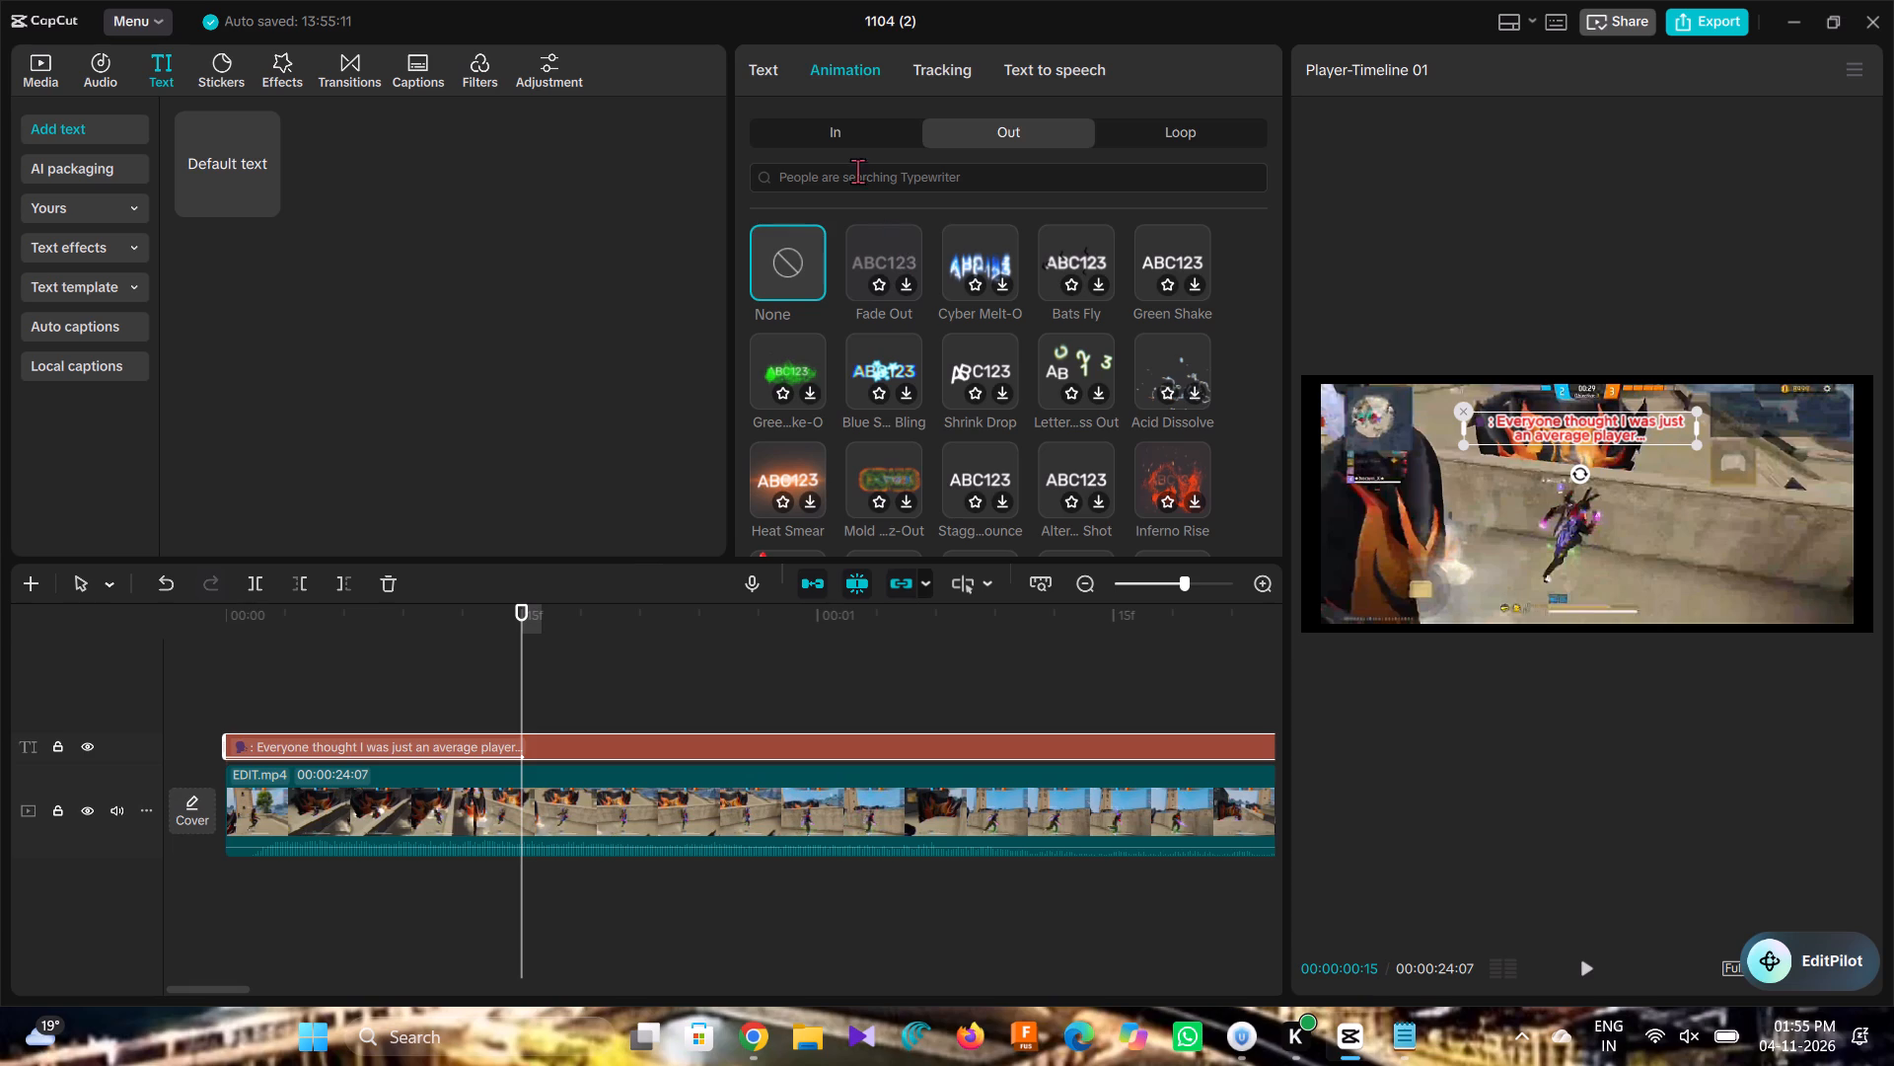
{"action": "left_click", "coordinate": [841, 122]}
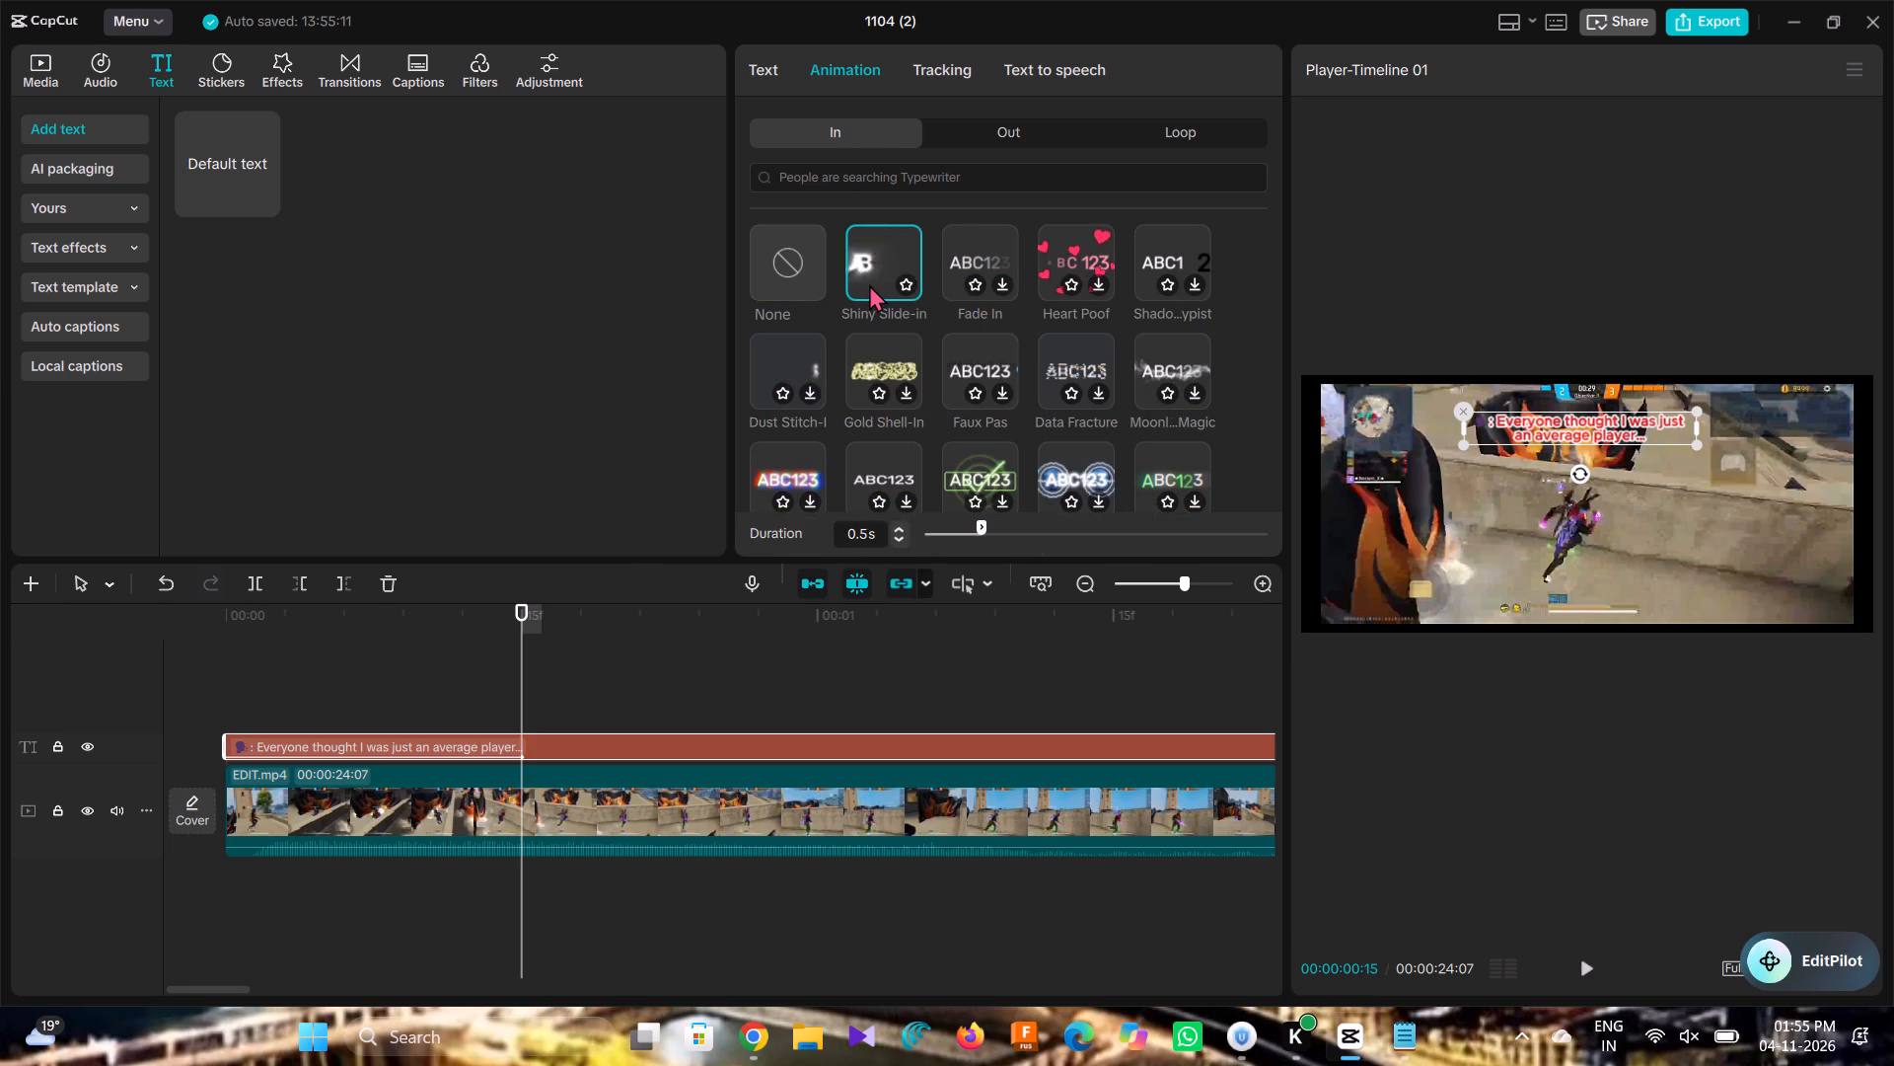
{"action": "left_click", "coordinate": [875, 266]}
Look through the remaining entrance animations and the exit and loop animation choices for the caption.
{"action": "scroll", "coordinate": [1032, 405], "scroll_direction": "down", "scroll_amount": 3}
{"action": "scroll", "coordinate": [1032, 405], "scroll_direction": "up", "scroll_amount": 5}
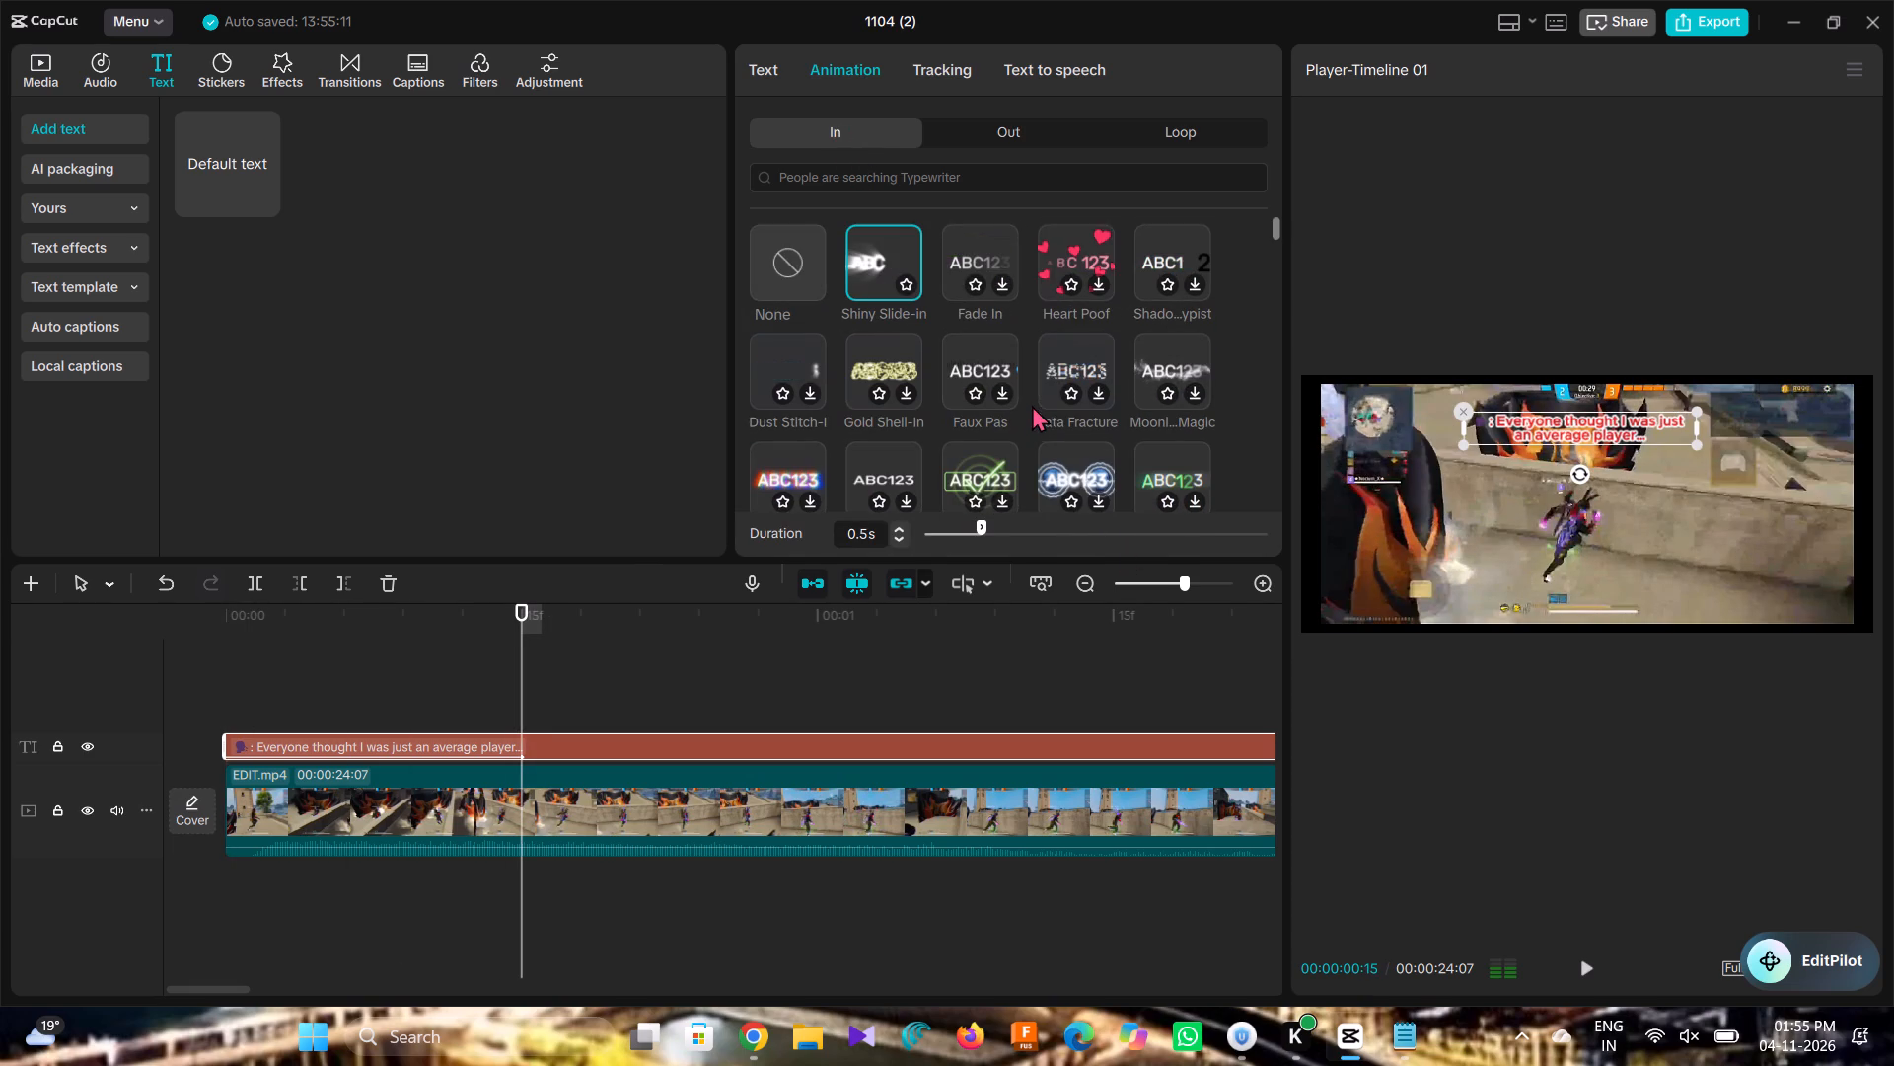
{"action": "scroll", "coordinate": [1060, 166], "scroll_direction": "up", "scroll_amount": 8}
{"action": "scroll", "coordinate": [1059, 182], "scroll_direction": "down", "scroll_amount": 3}
{"action": "scroll", "coordinate": [1270, 296], "scroll_direction": "down", "scroll_amount": 9}
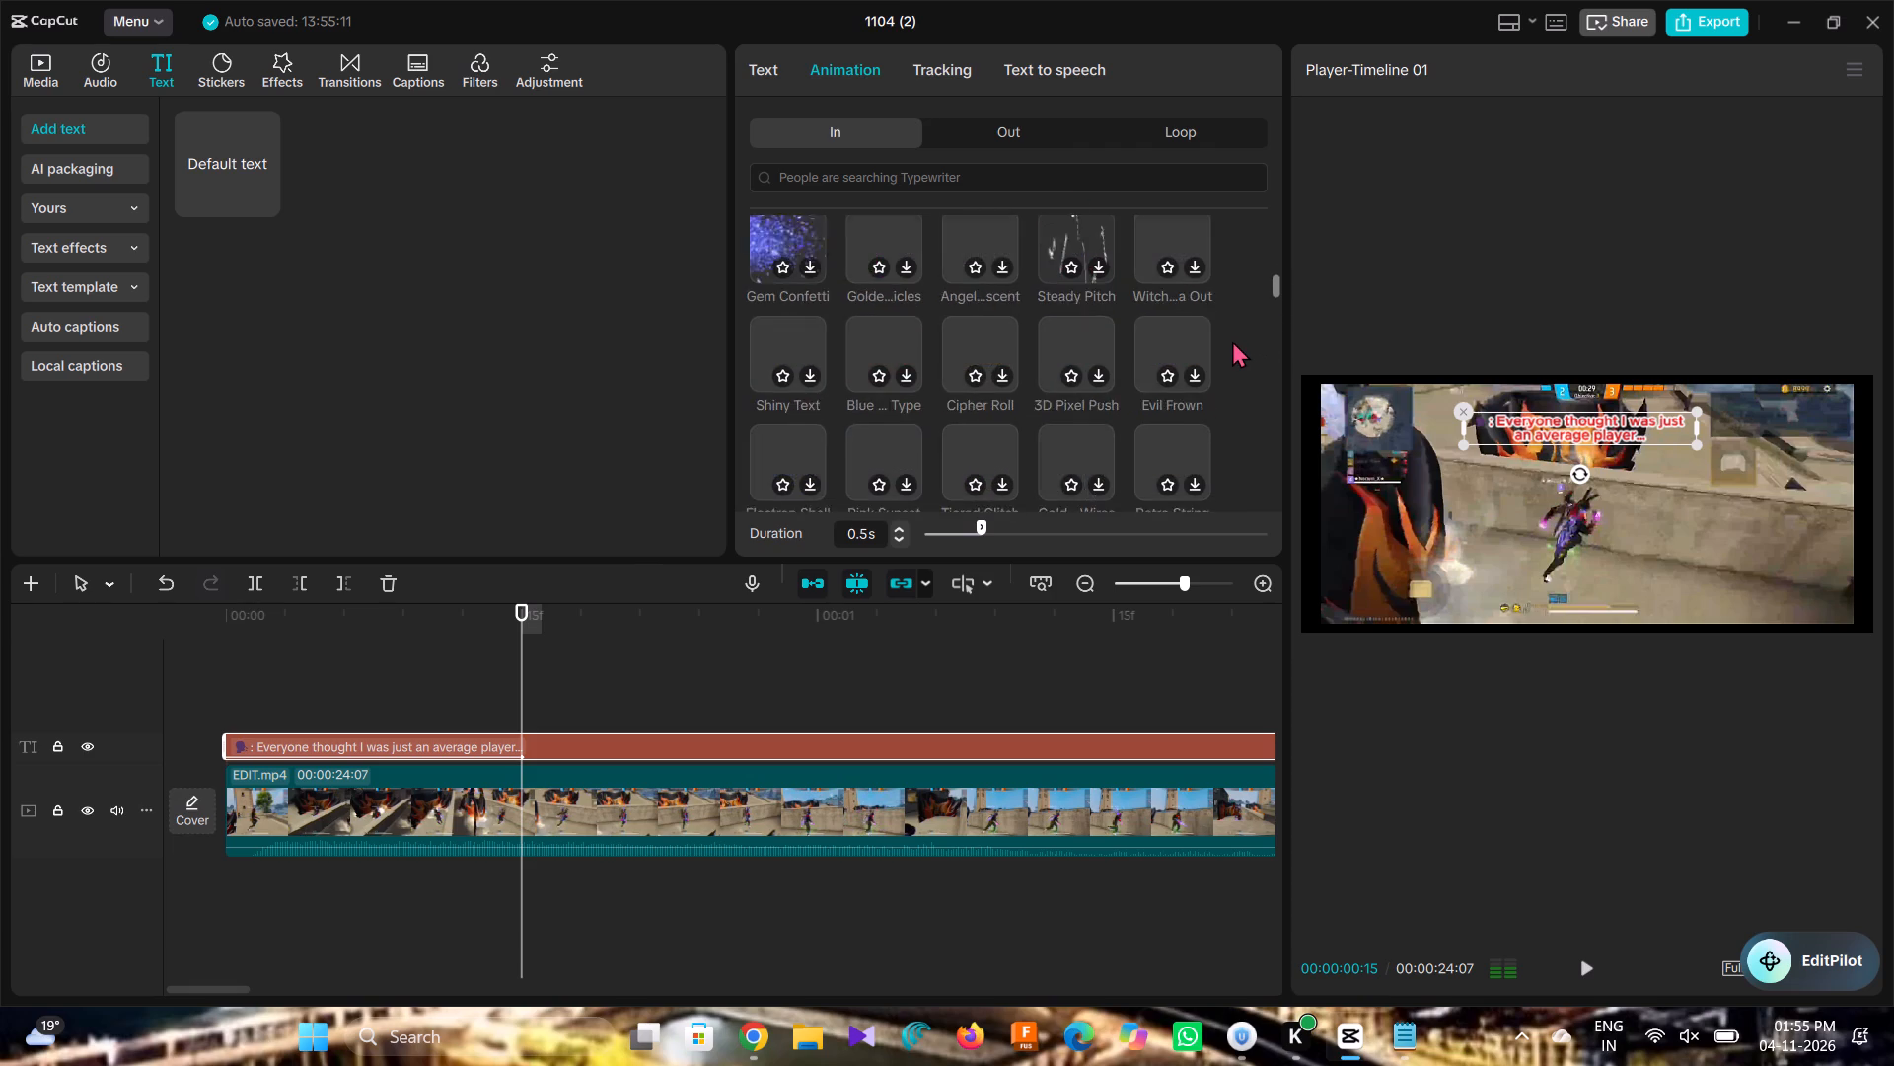
{"action": "scroll", "coordinate": [1232, 341], "scroll_direction": "down", "scroll_amount": 2}
{"action": "scroll", "coordinate": [1232, 341], "scroll_direction": "up", "scroll_amount": 14}
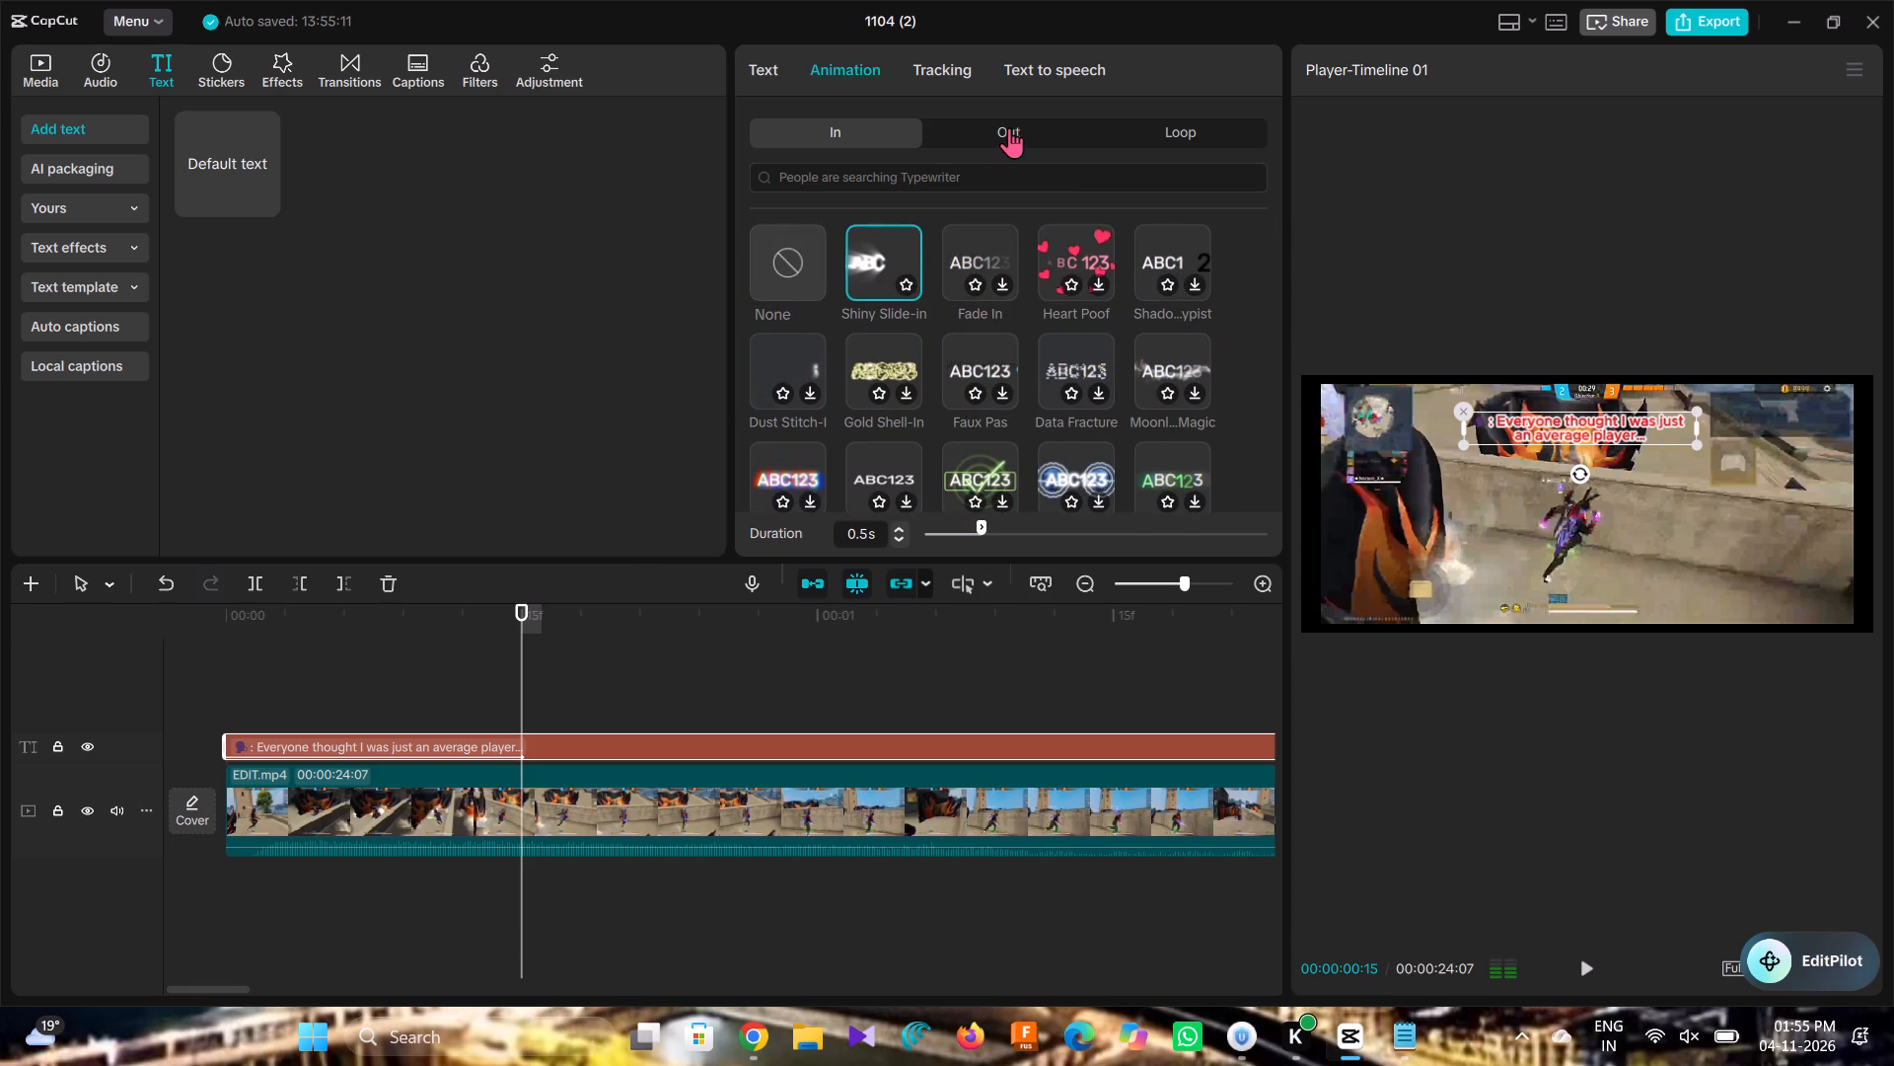
{"action": "left_click", "coordinate": [1009, 127]}
{"action": "left_click", "coordinate": [1132, 132]}
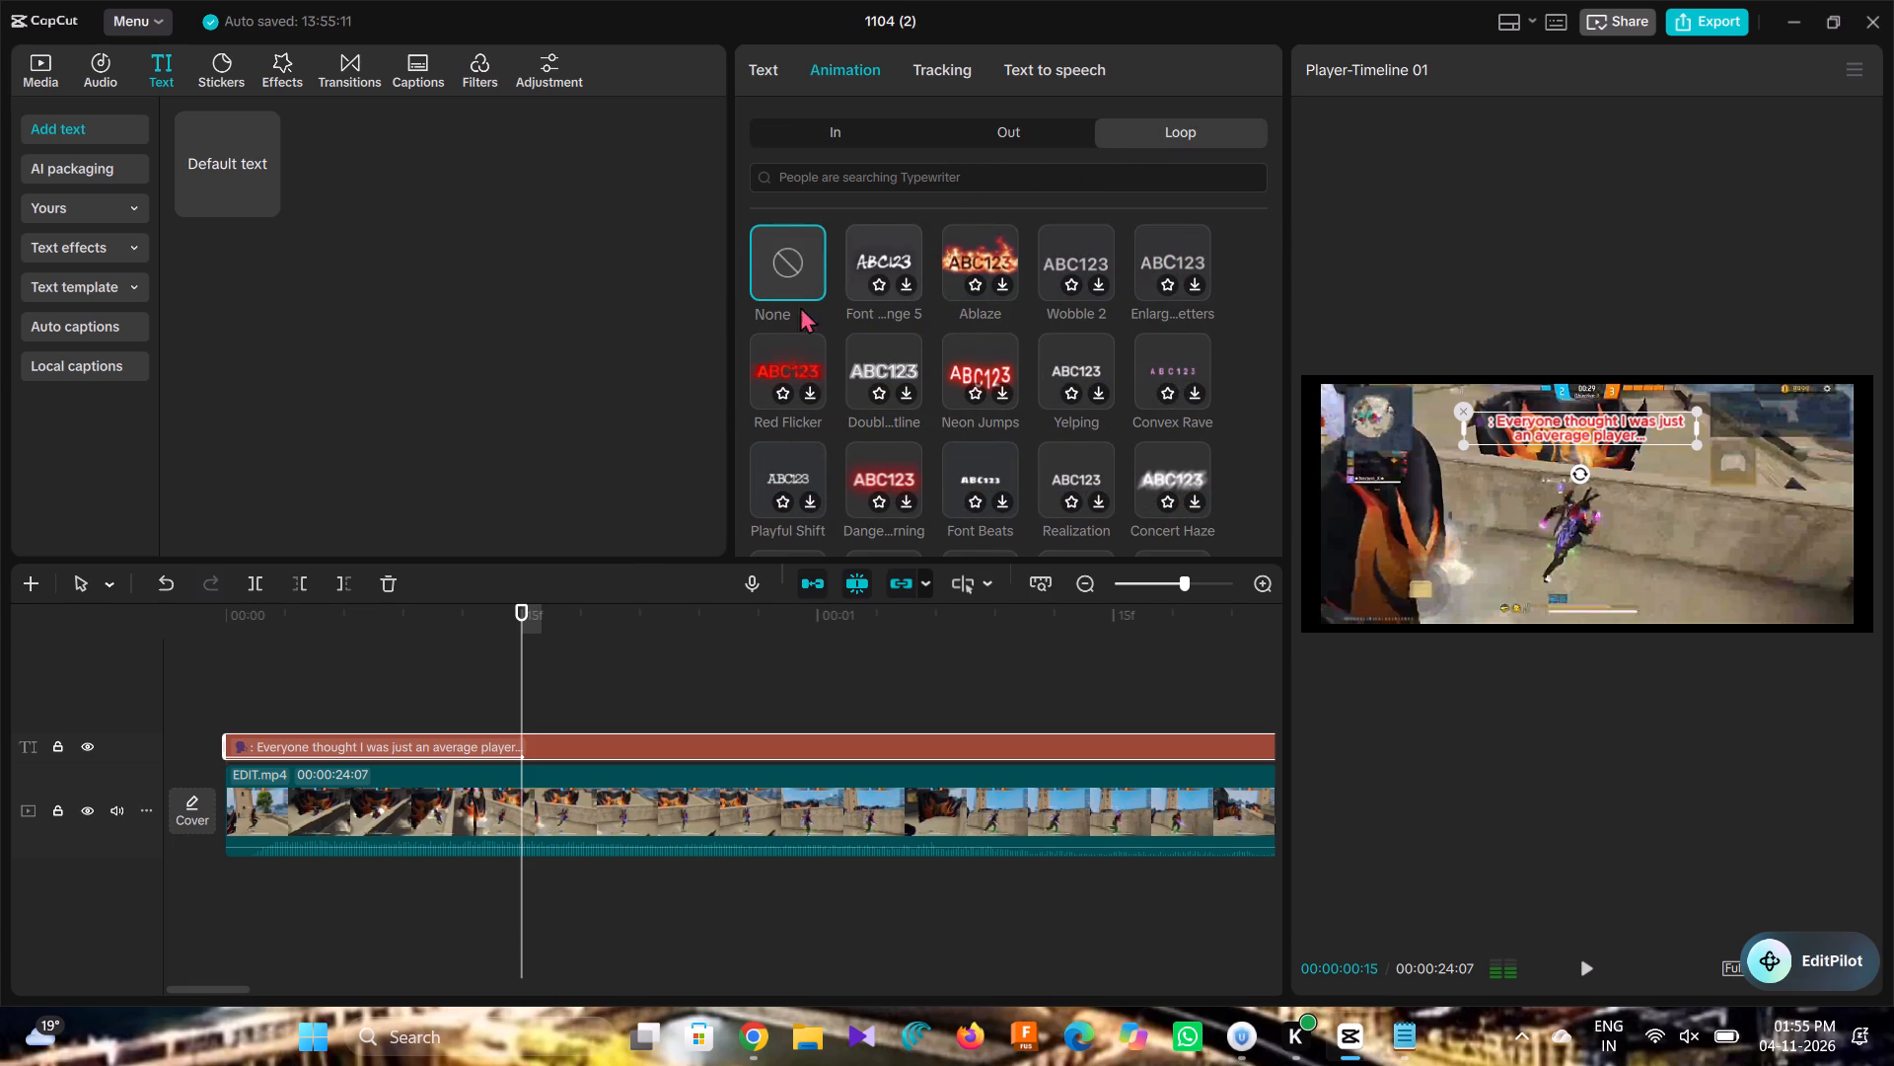
Enable motion tracking for the caption and set its direction to Forward.
{"action": "left_click", "coordinate": [927, 59]}
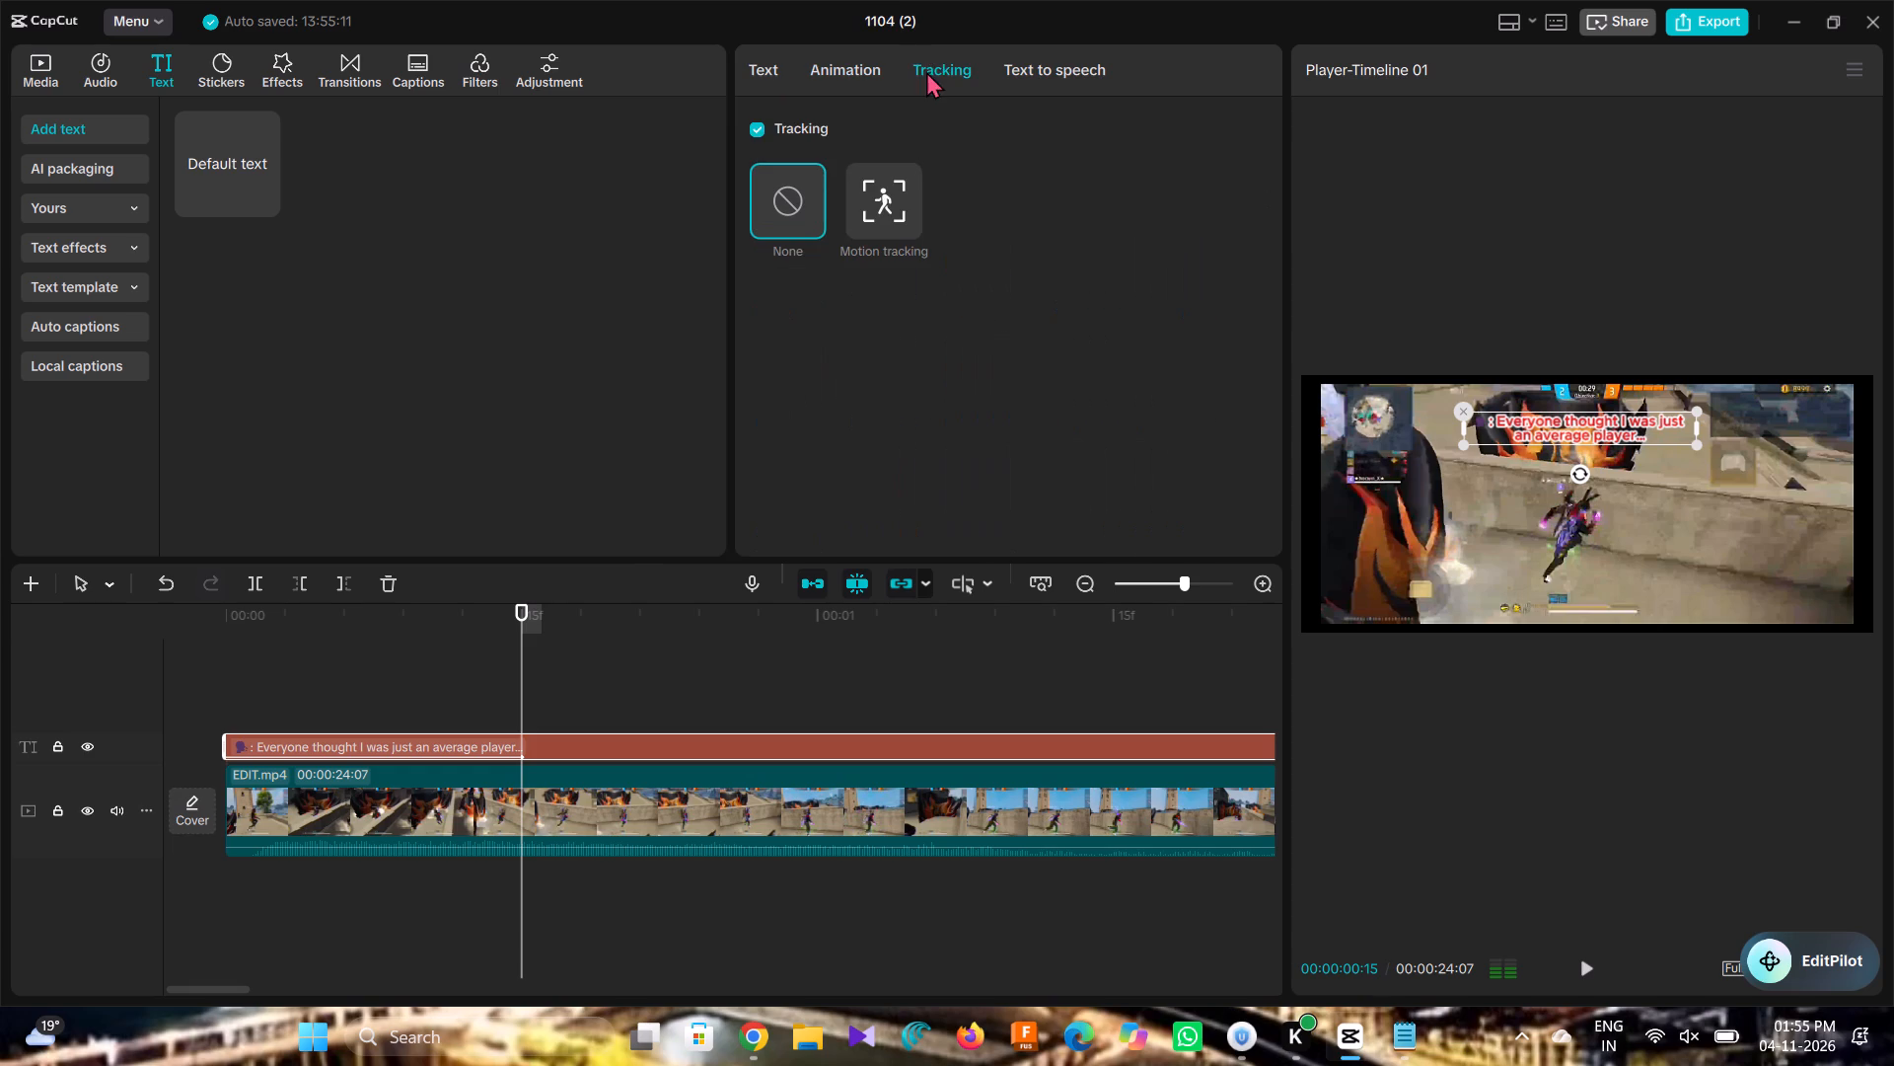
{"action": "left_click", "coordinate": [878, 209]}
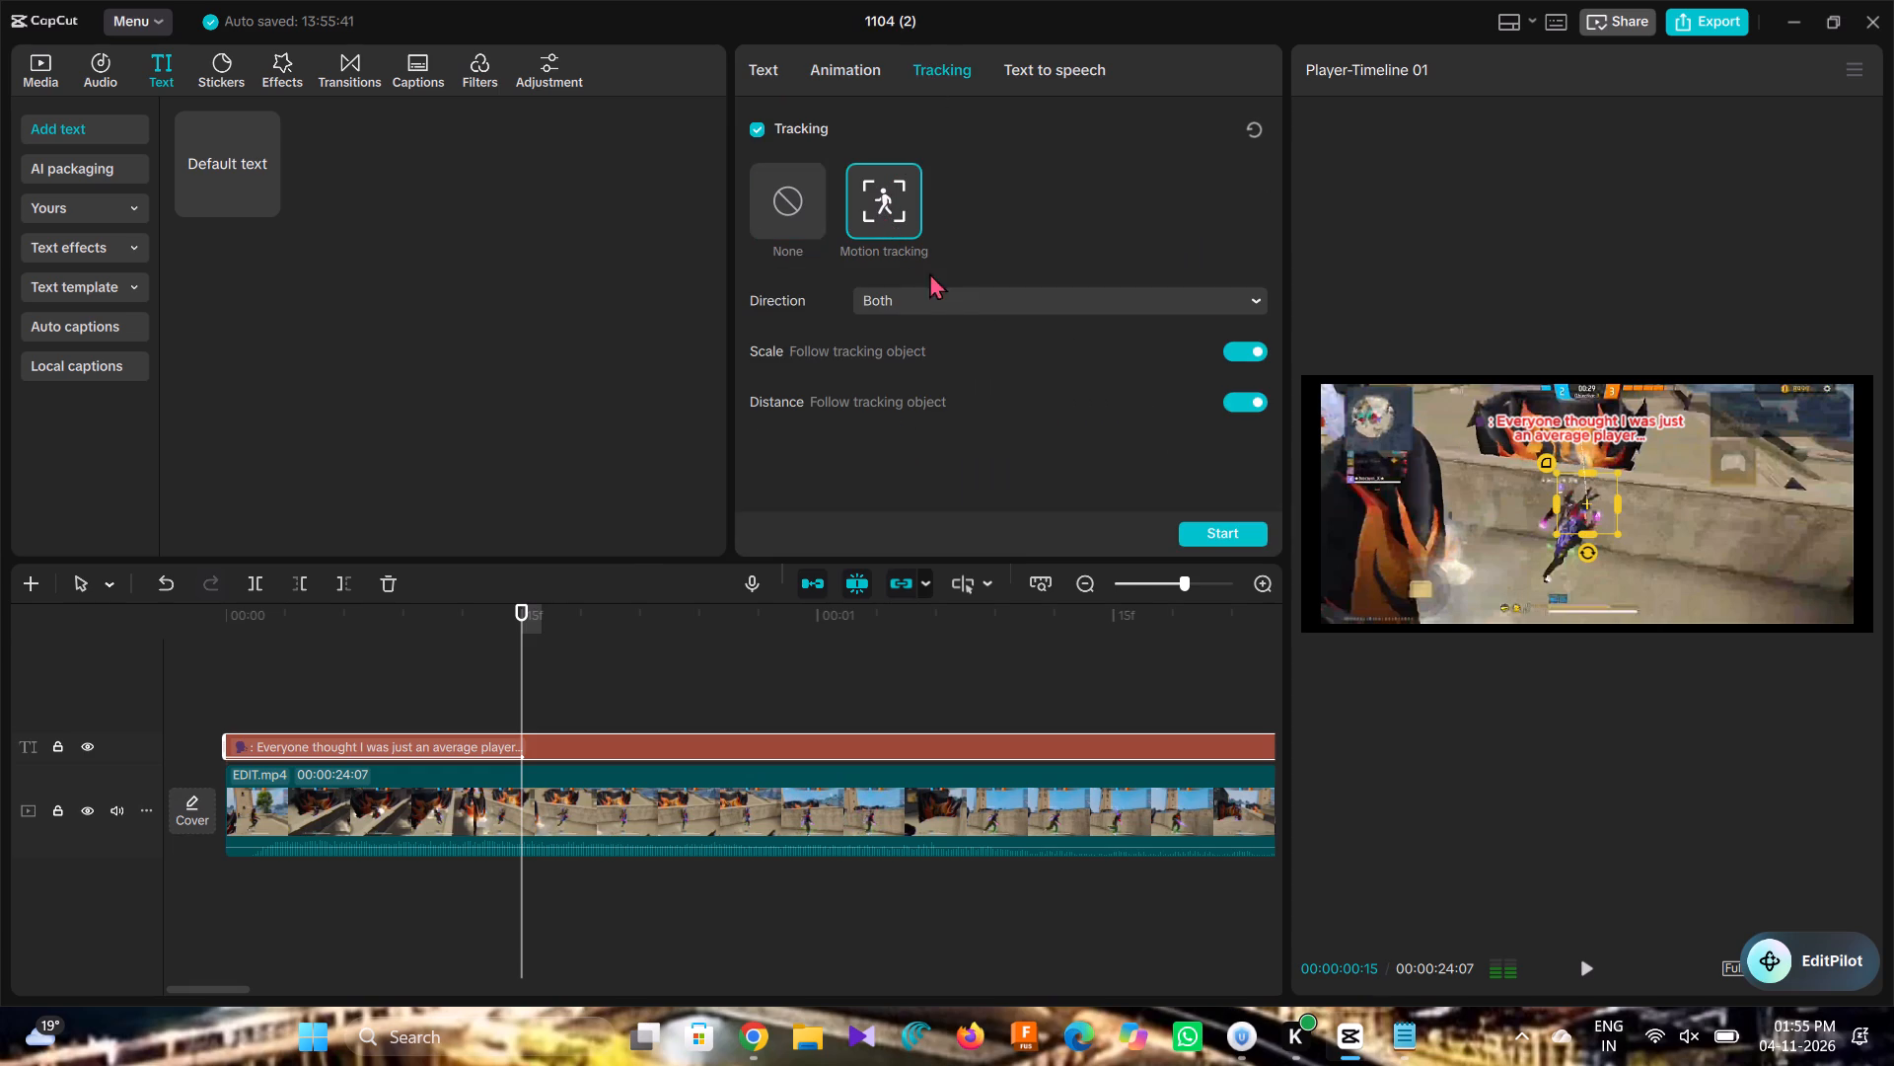
{"action": "left_click", "coordinate": [935, 298]}
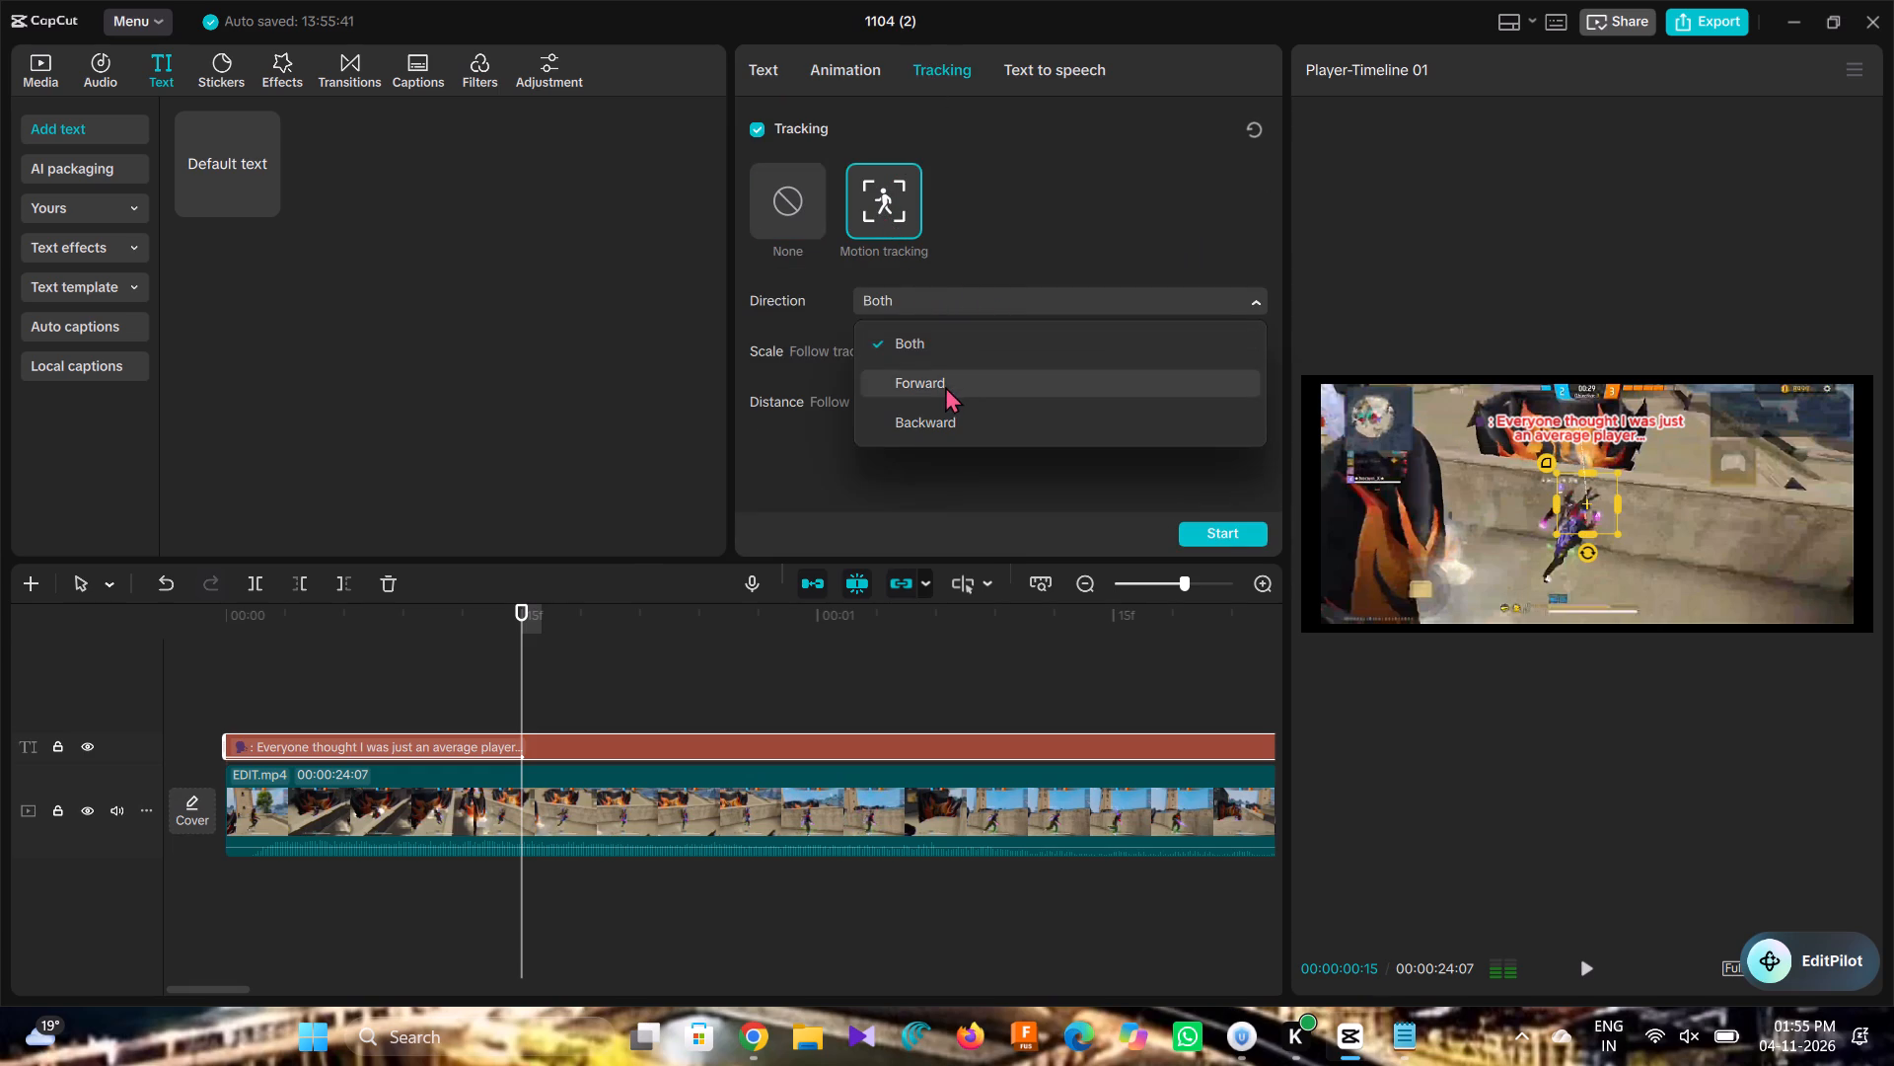
{"action": "left_click", "coordinate": [944, 386]}
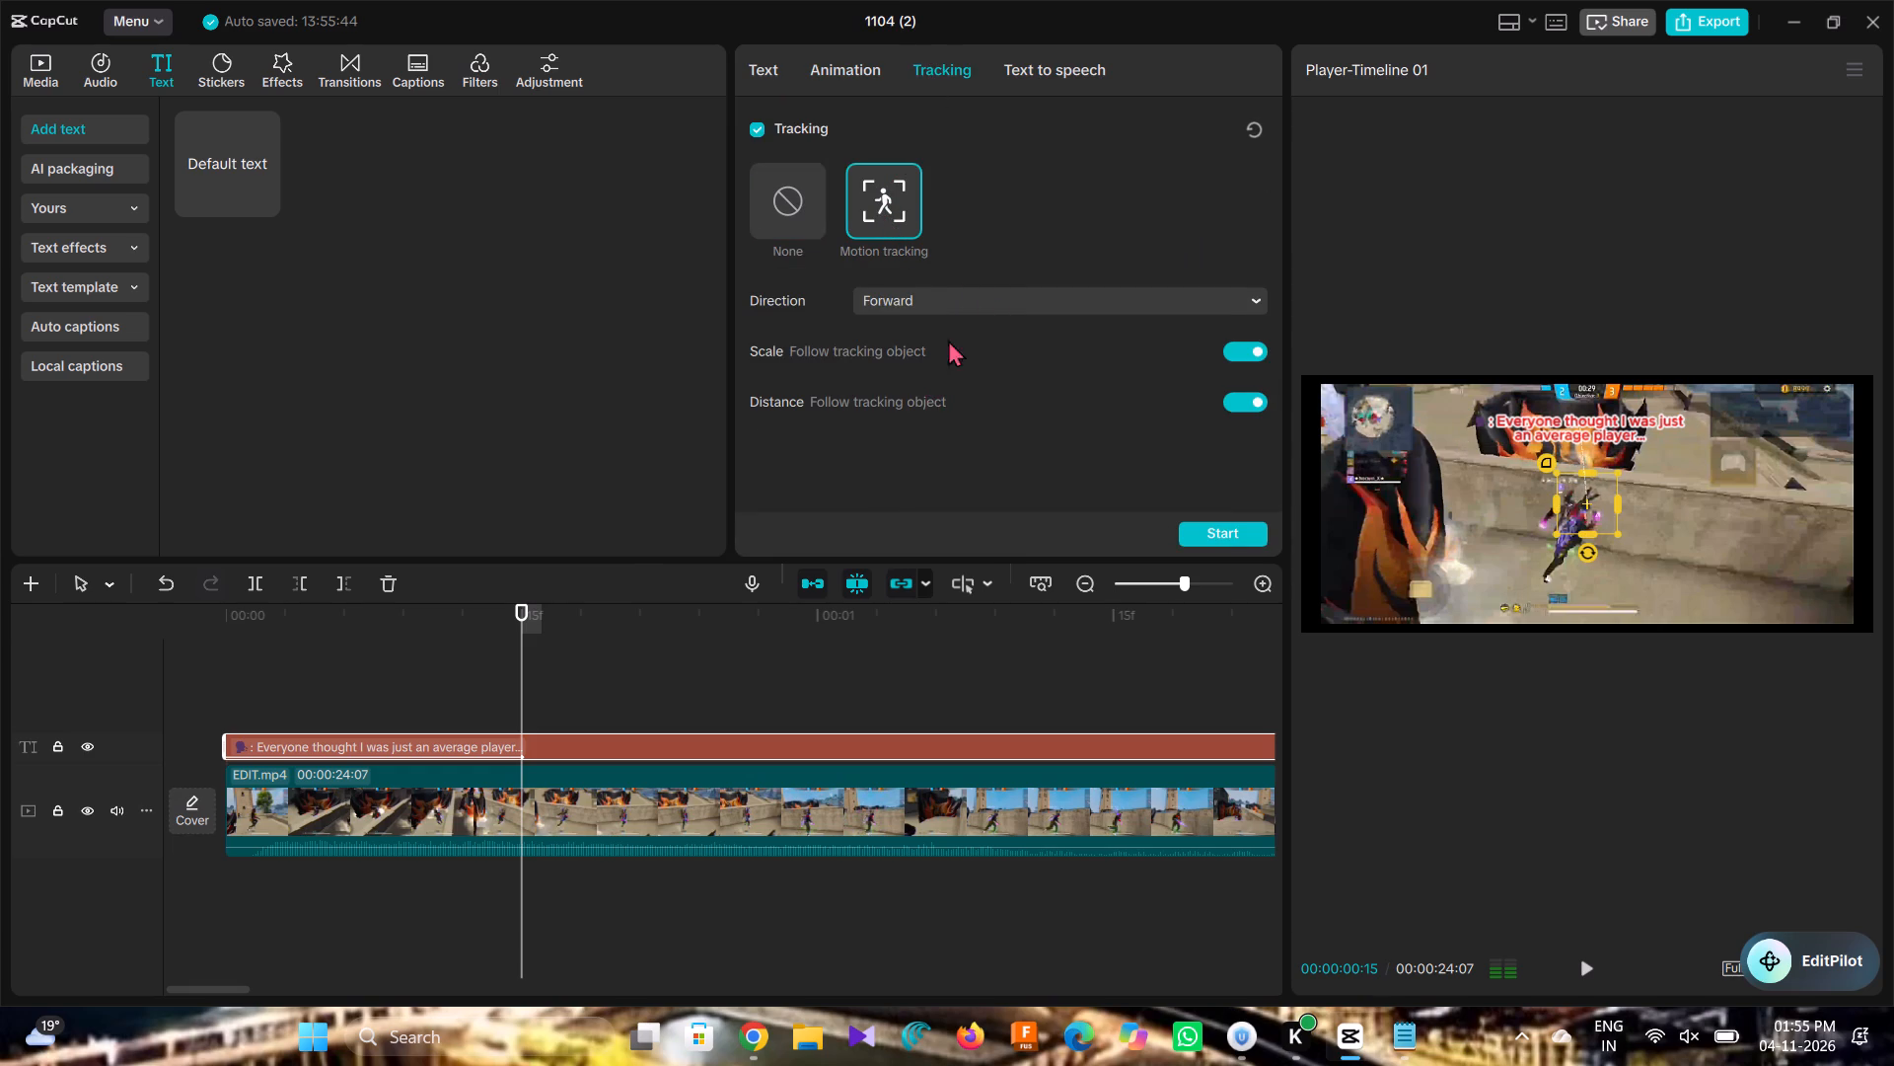
Reposition the motion-tracking box just below the caption, beside the character, checking its placement against playback up to about 2 seconds.
{"action": "left_click_drag", "start_coordinate": [1573, 493], "coordinate": [1551, 548]}
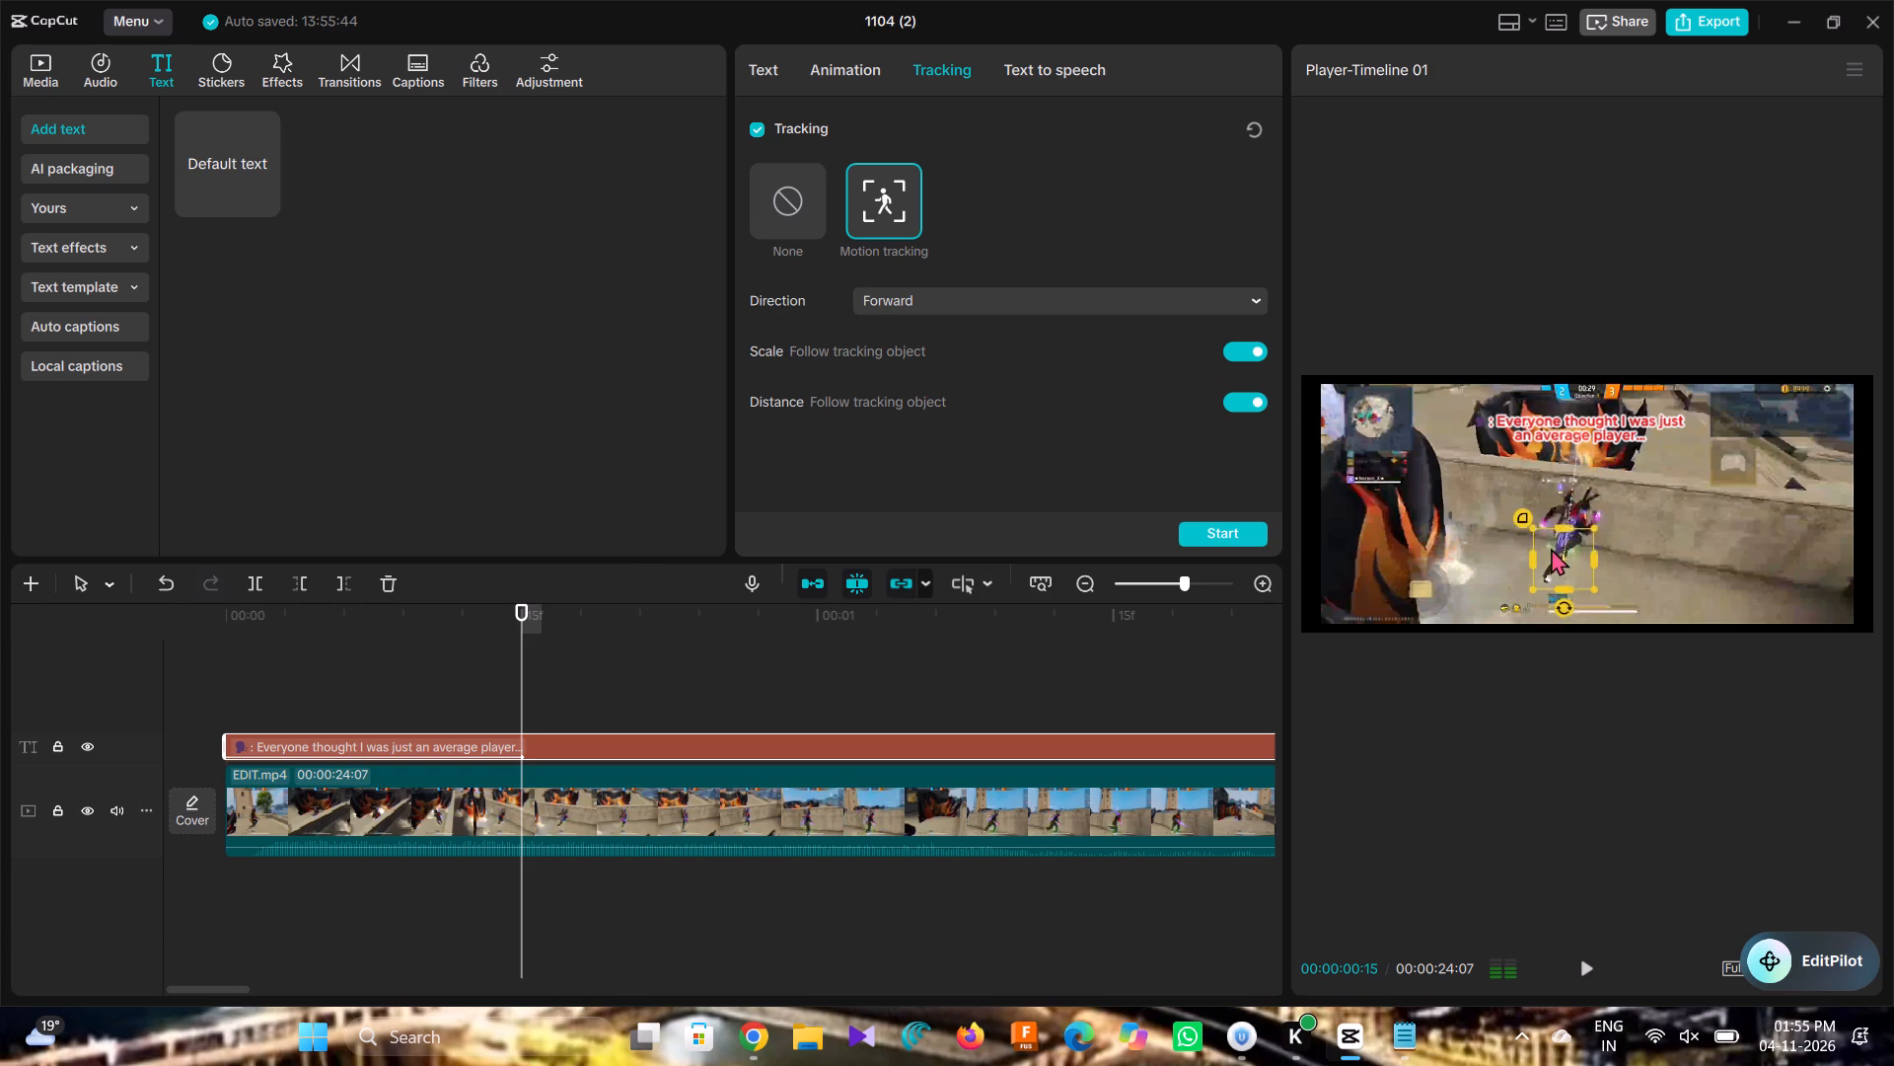
{"action": "left_click_drag", "start_coordinate": [1551, 548], "coordinate": [1661, 452]}
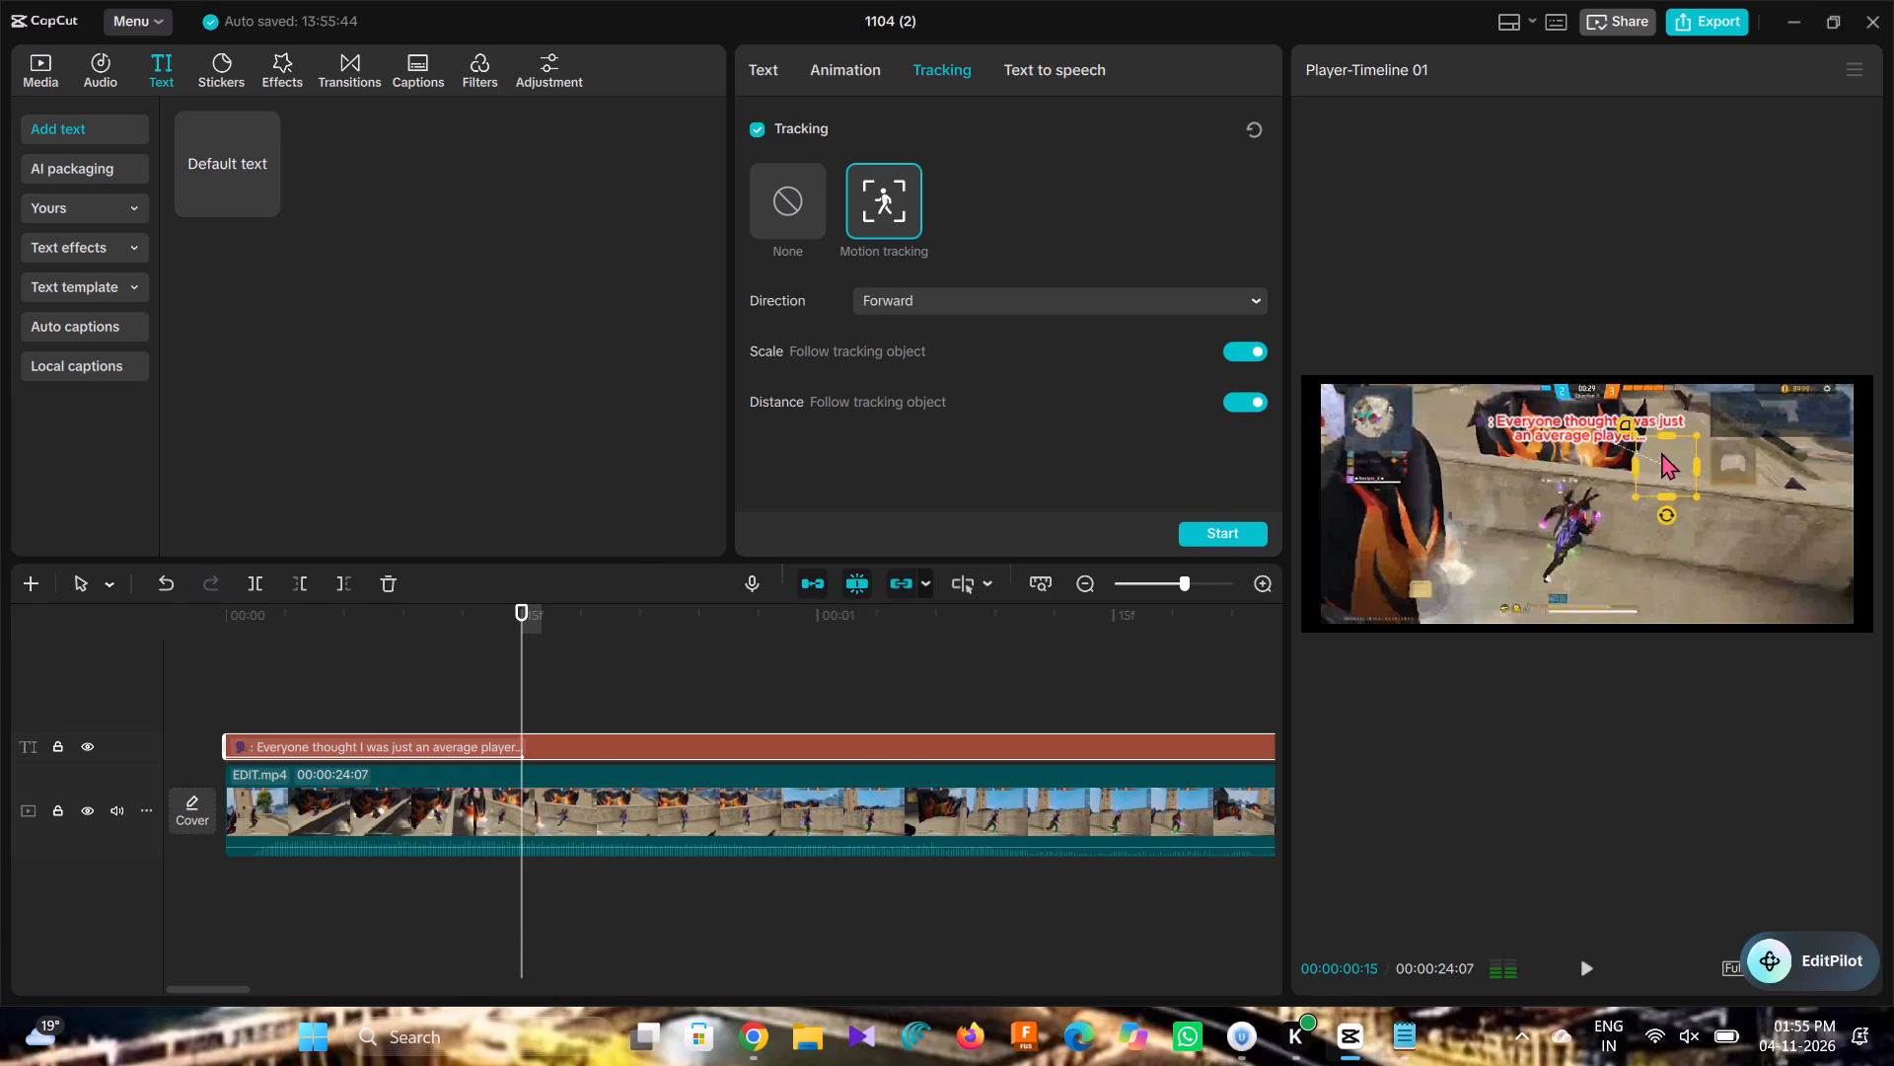
{"action": "left_click_drag", "start_coordinate": [1661, 452], "coordinate": [1658, 453]}
{"action": "key", "text": "space"}
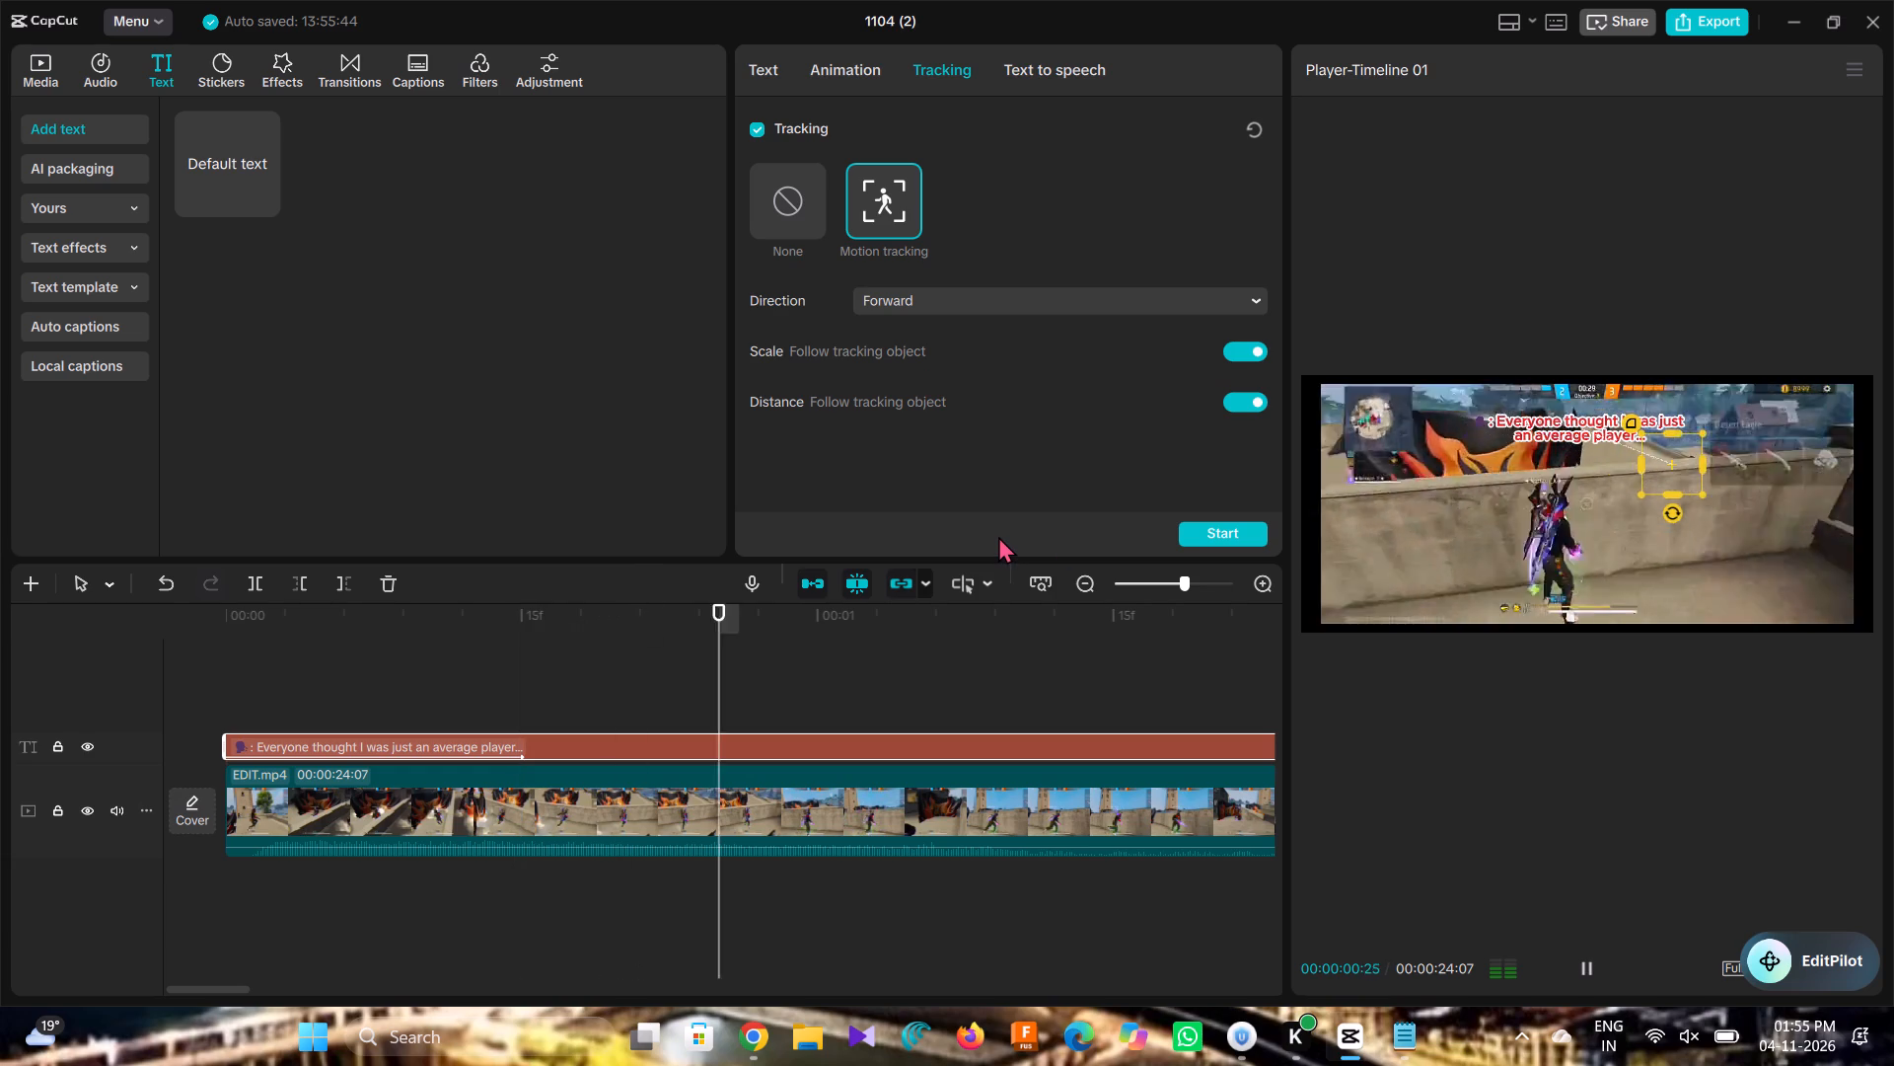
{"action": "key", "text": "space"}
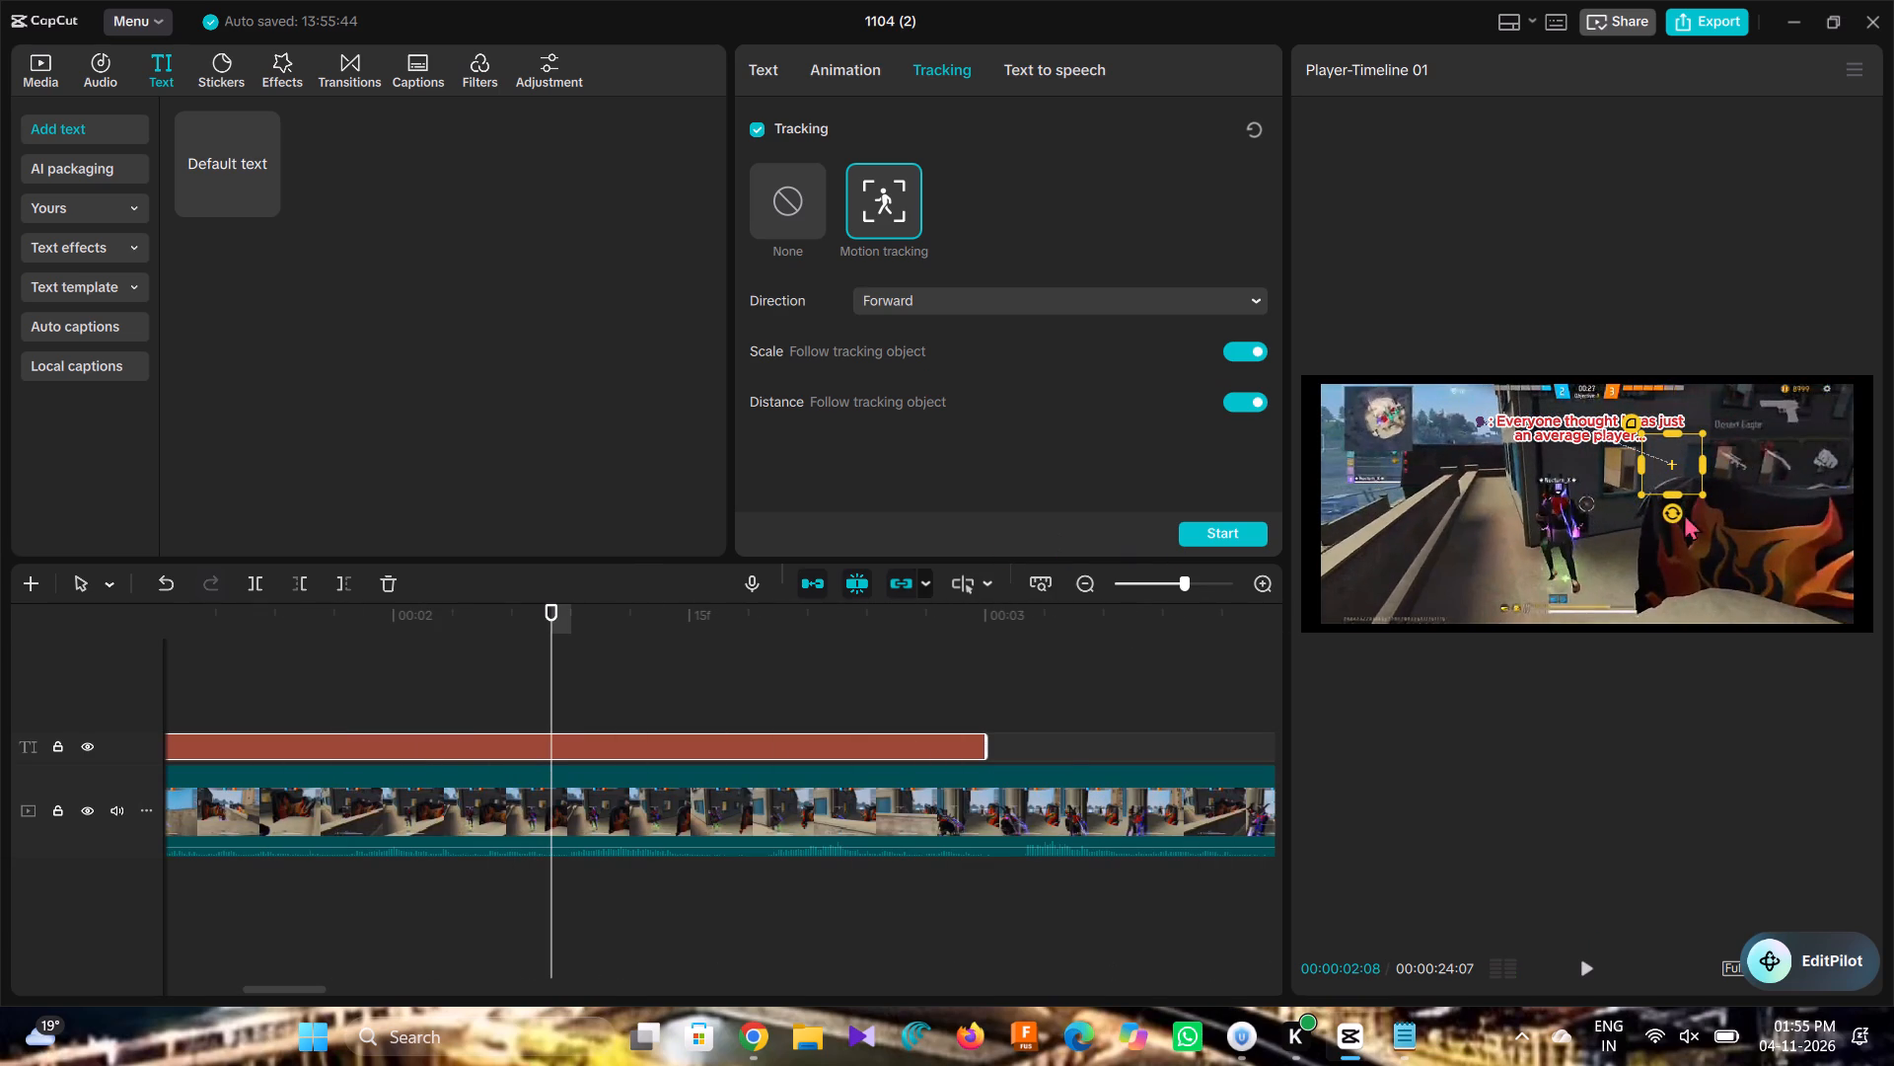
{"action": "left_click", "coordinate": [1673, 505]}
{"action": "right_click", "coordinate": [1681, 450]}
{"action": "left_click", "coordinate": [1678, 451]}
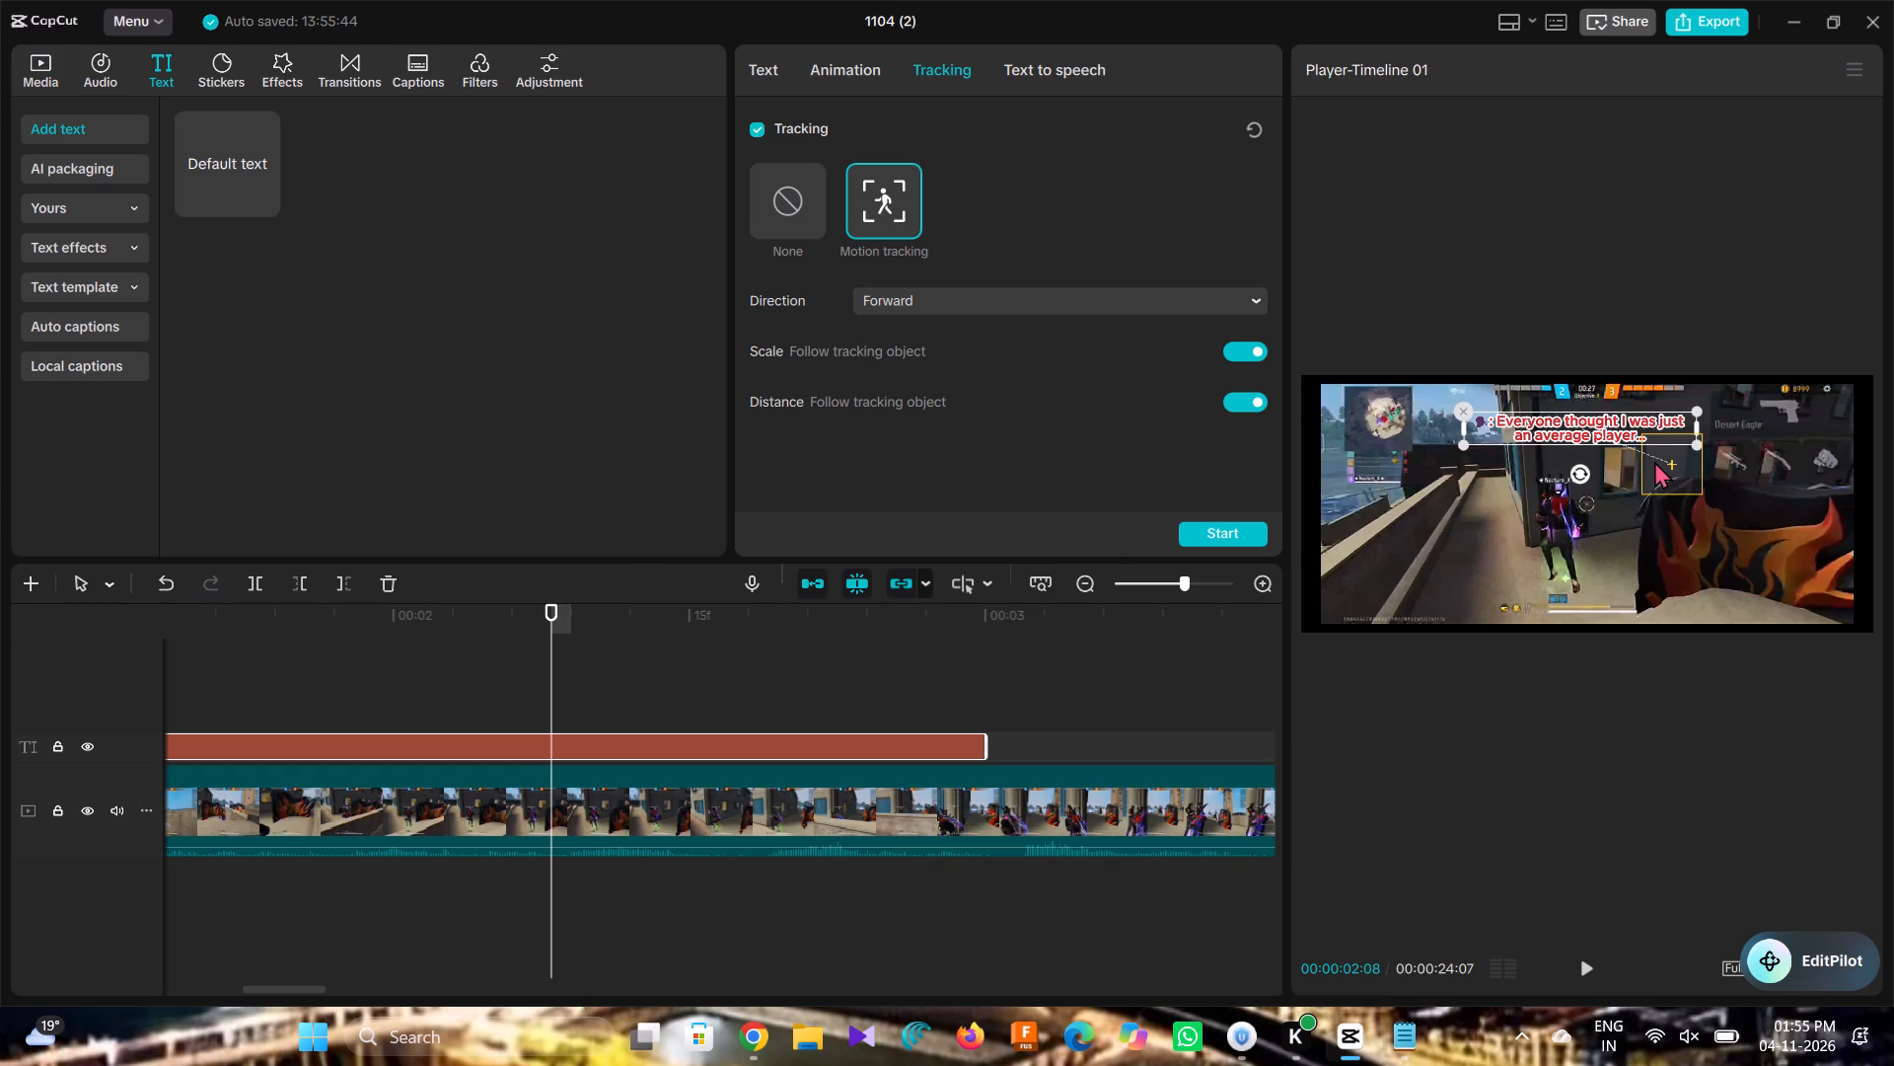
{"action": "left_click_drag", "start_coordinate": [1655, 462], "coordinate": [1615, 488]}
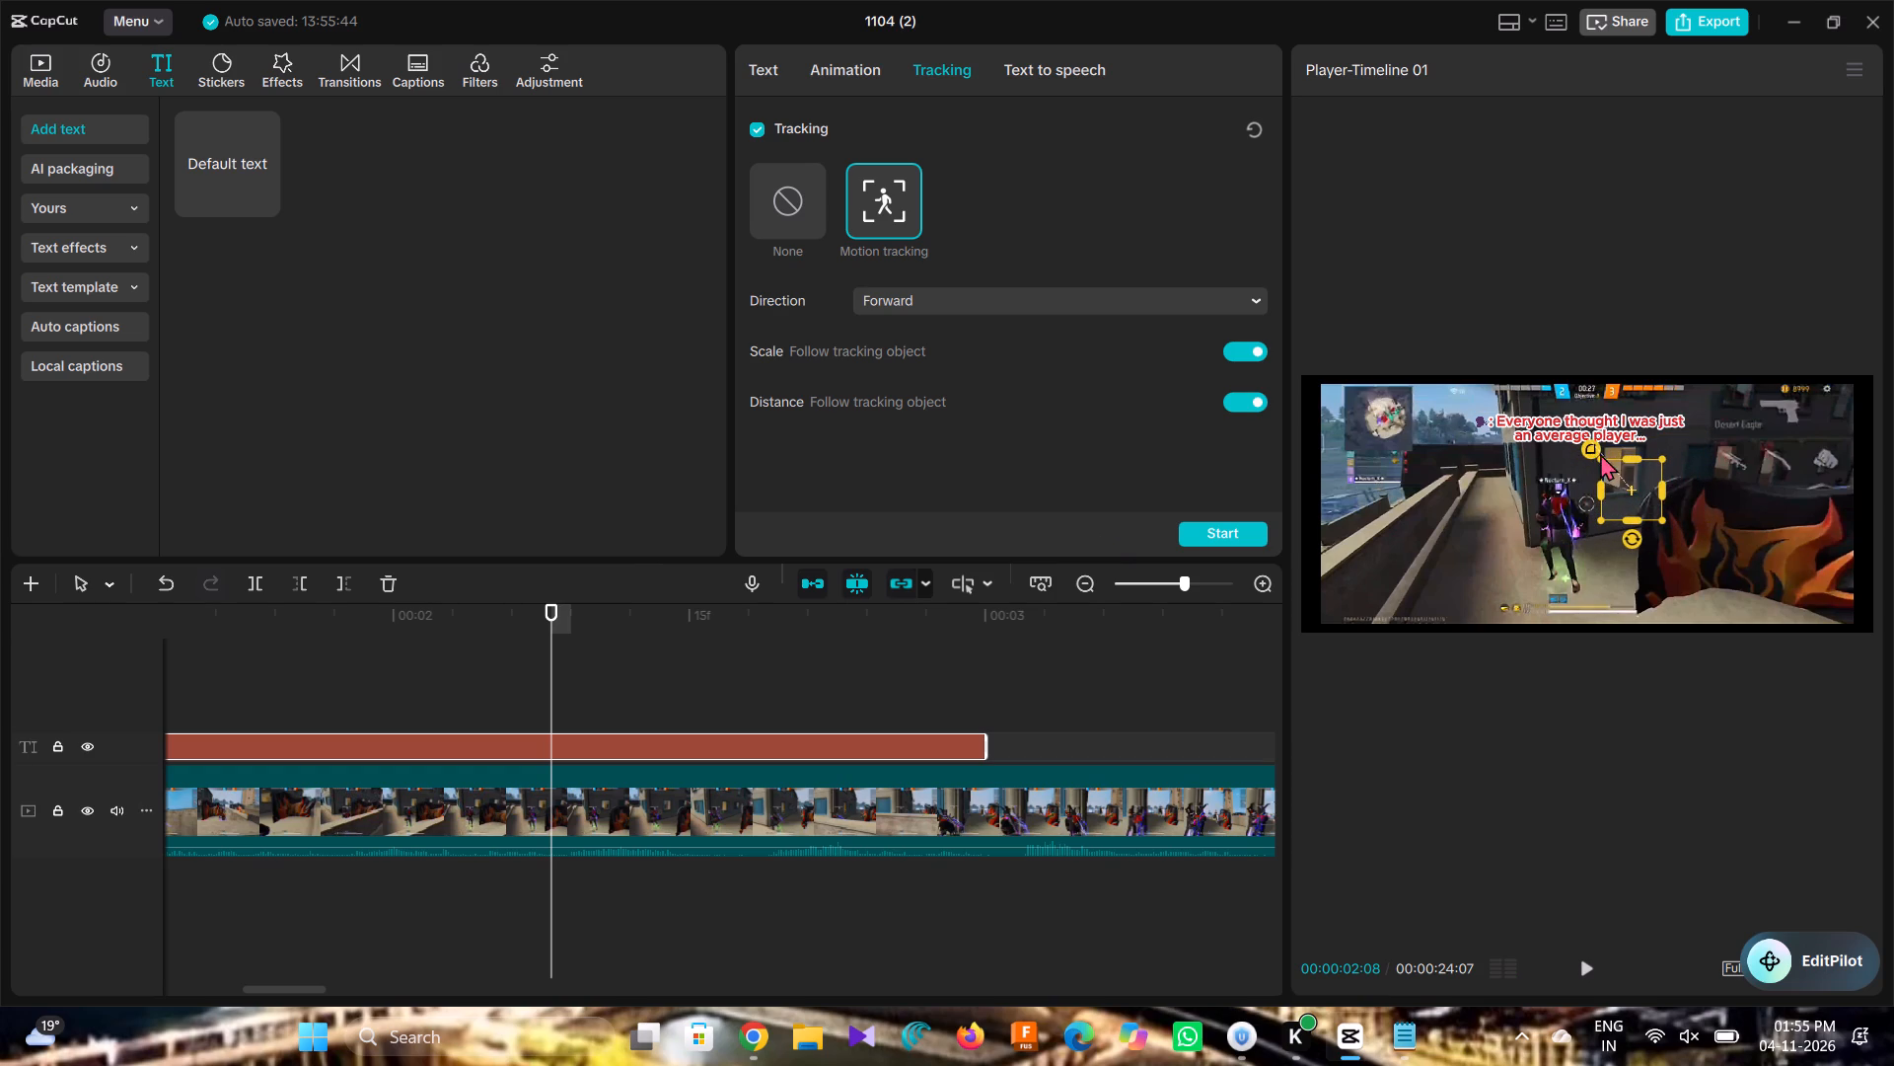
{"action": "left_click", "coordinate": [1586, 444]}
{"action": "triple_click", "coordinate": [1583, 444]}
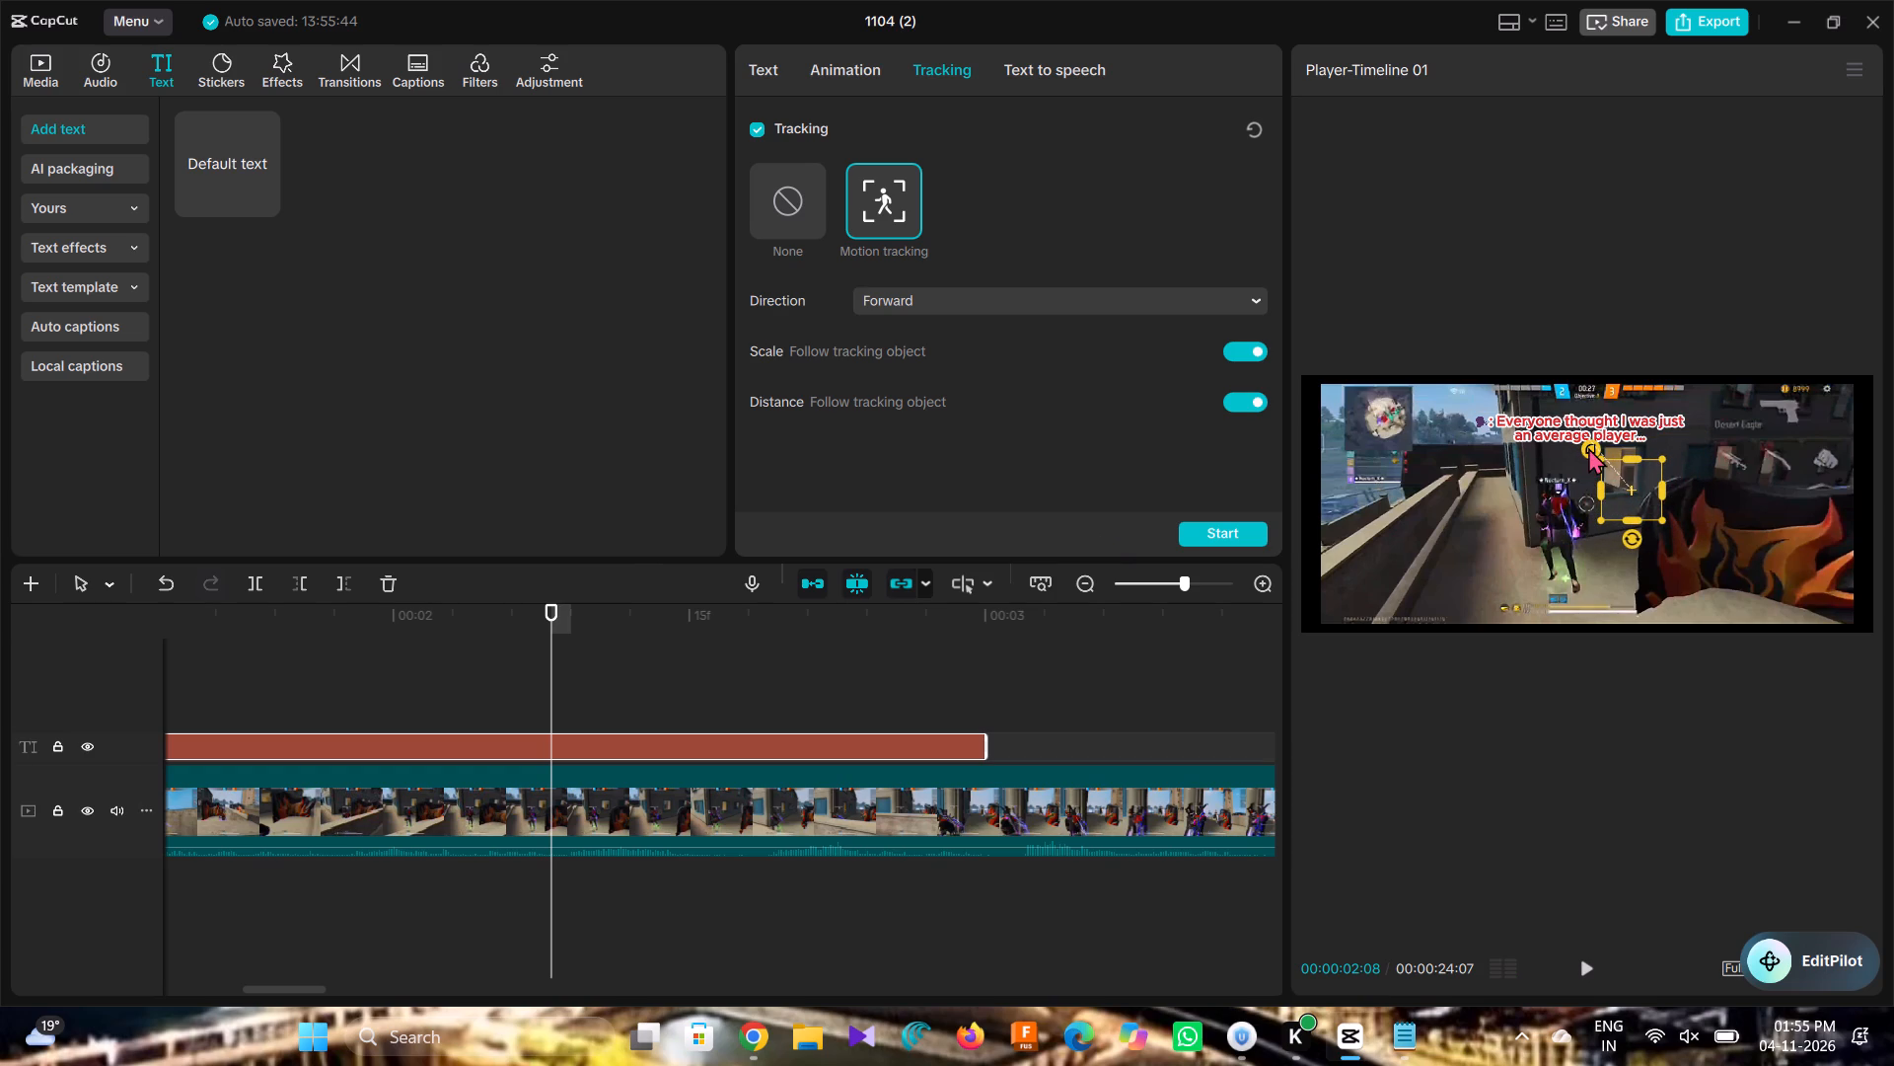
{"action": "left_click", "coordinate": [1588, 447]}
{"action": "left_click_drag", "start_coordinate": [1590, 447], "coordinate": [1619, 447]}
{"action": "left_click", "coordinate": [1630, 480]}
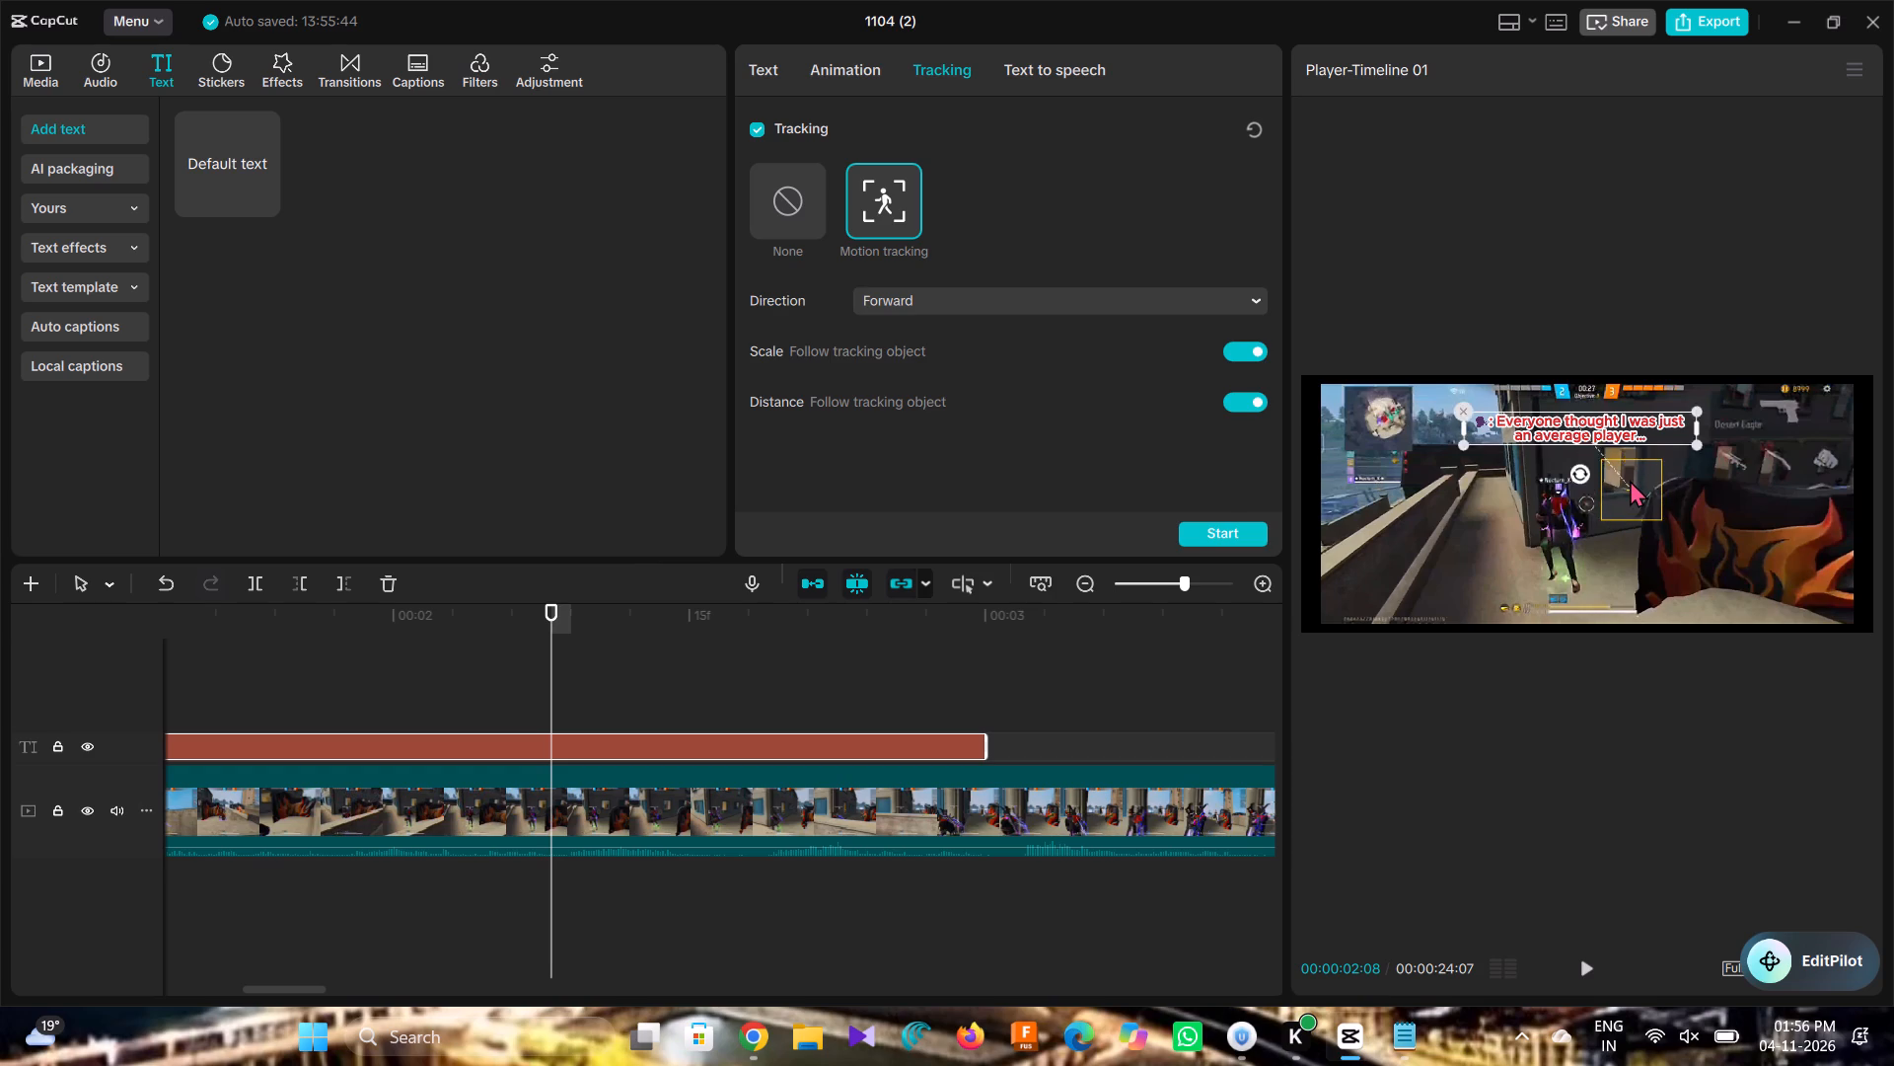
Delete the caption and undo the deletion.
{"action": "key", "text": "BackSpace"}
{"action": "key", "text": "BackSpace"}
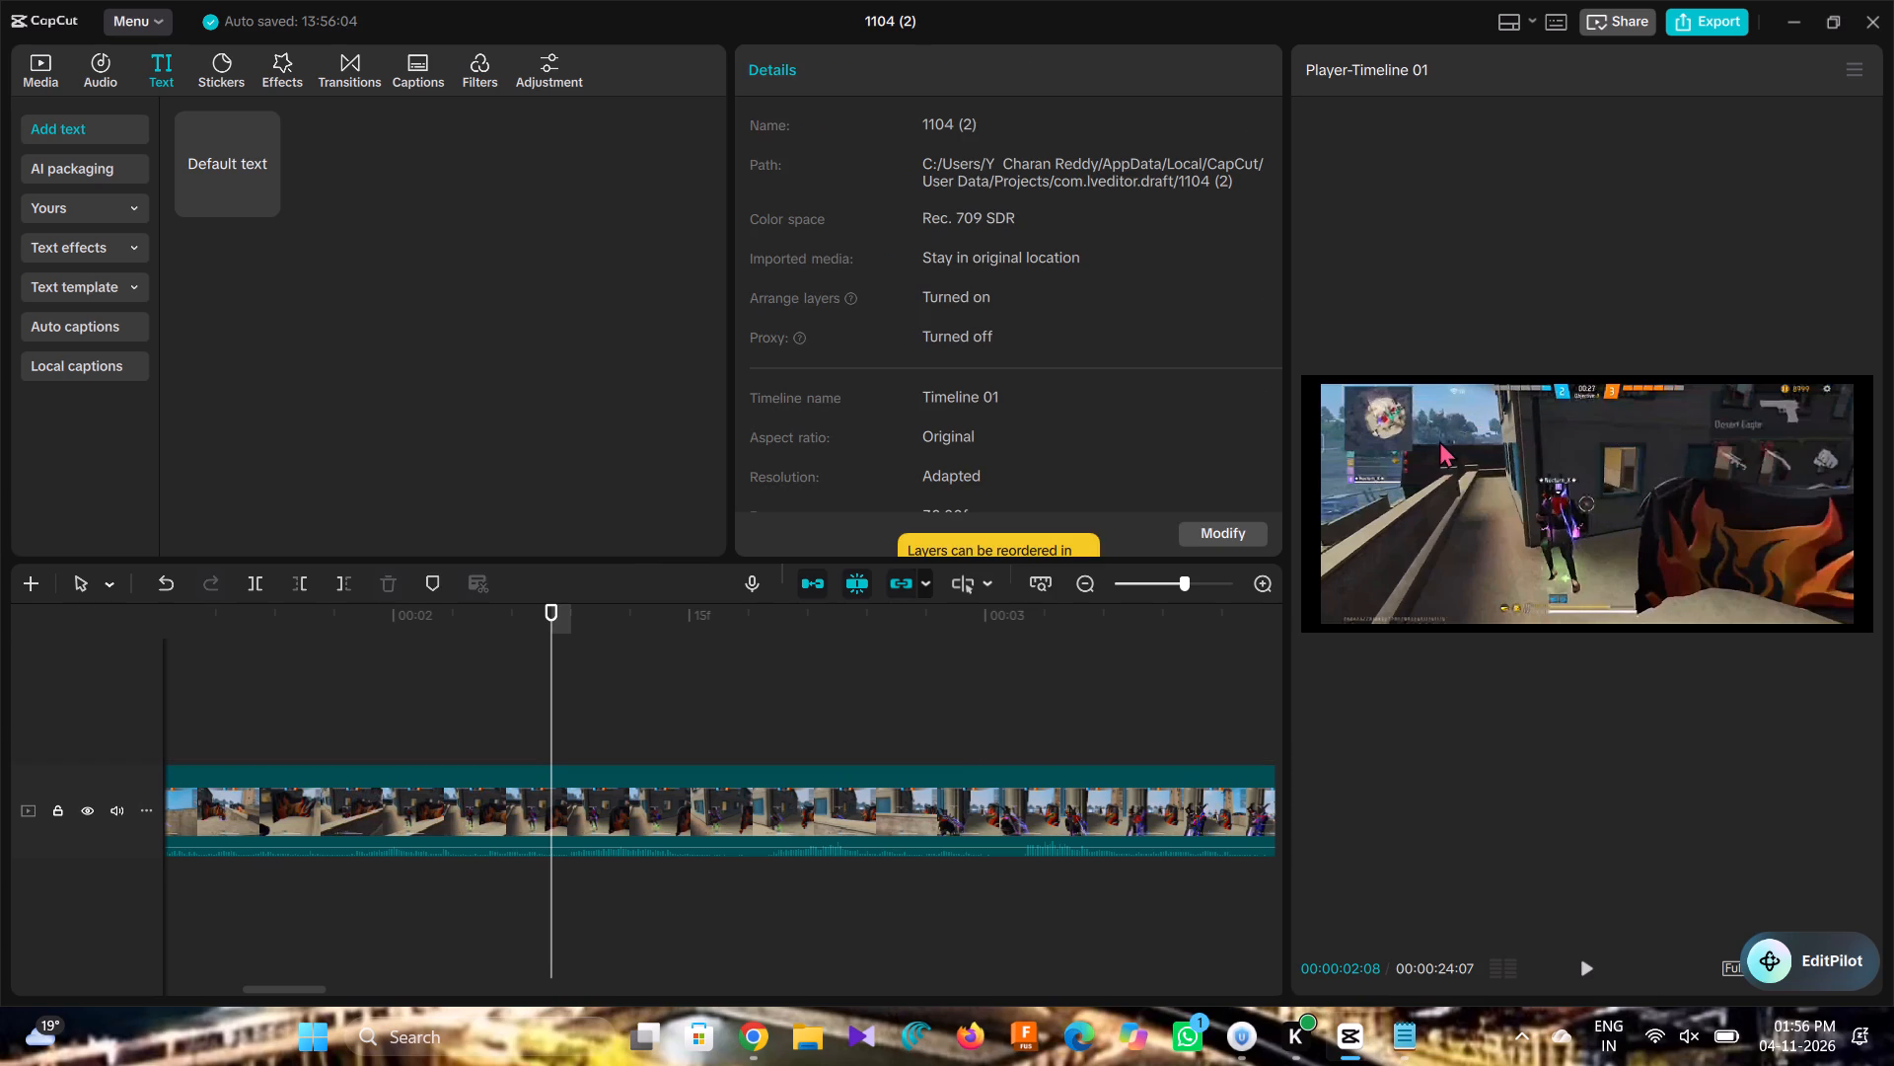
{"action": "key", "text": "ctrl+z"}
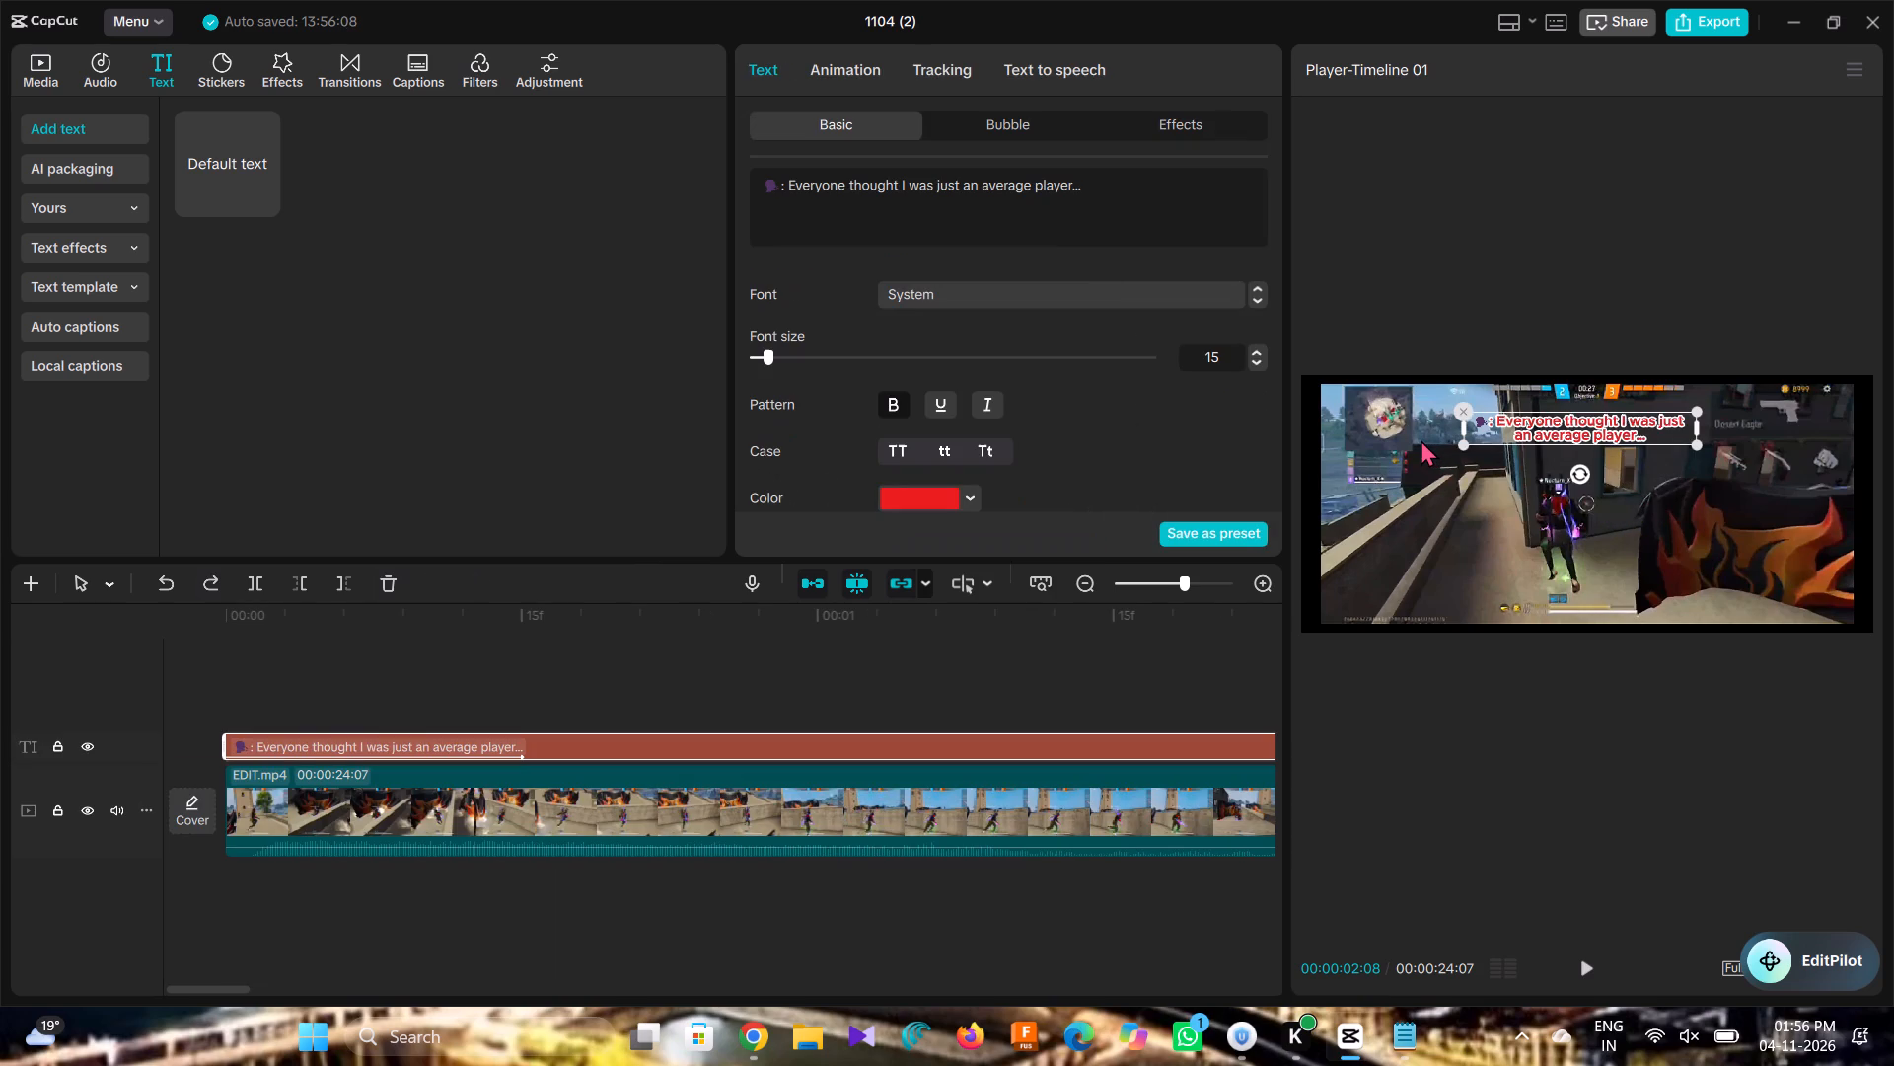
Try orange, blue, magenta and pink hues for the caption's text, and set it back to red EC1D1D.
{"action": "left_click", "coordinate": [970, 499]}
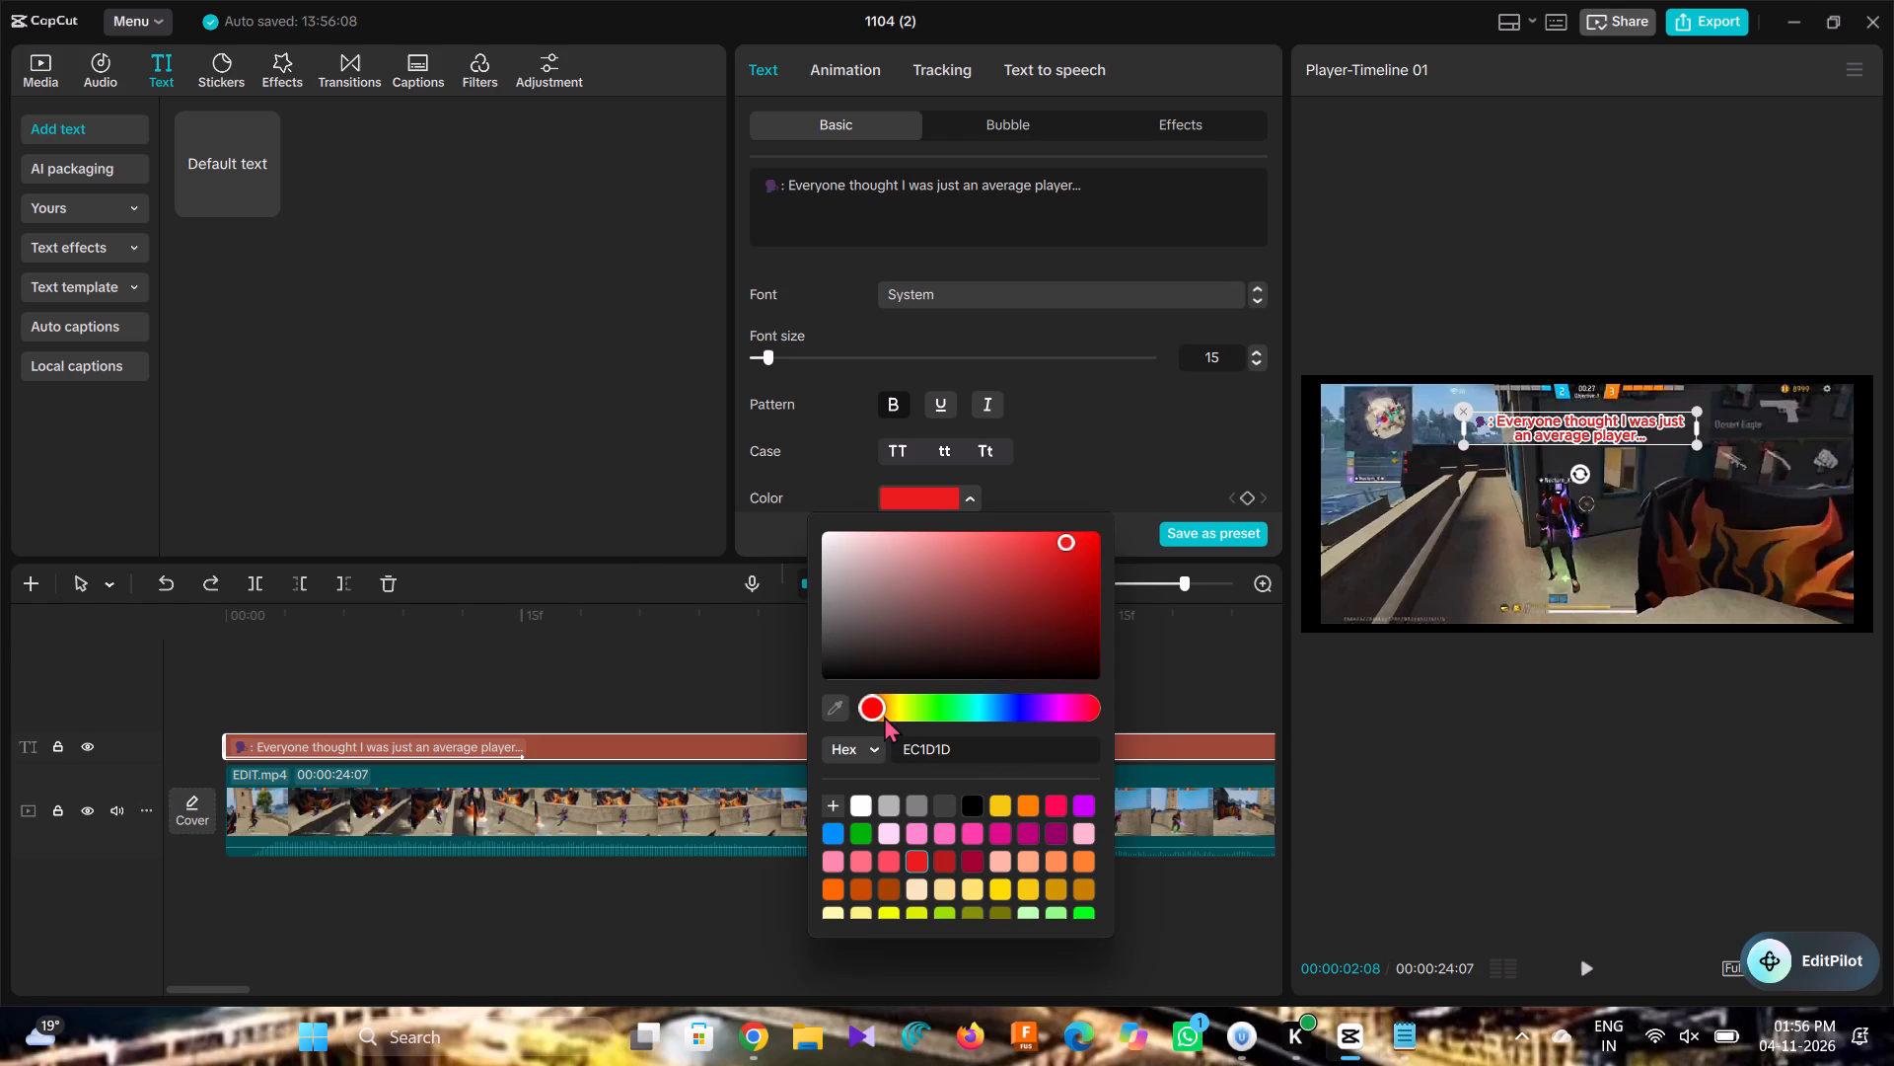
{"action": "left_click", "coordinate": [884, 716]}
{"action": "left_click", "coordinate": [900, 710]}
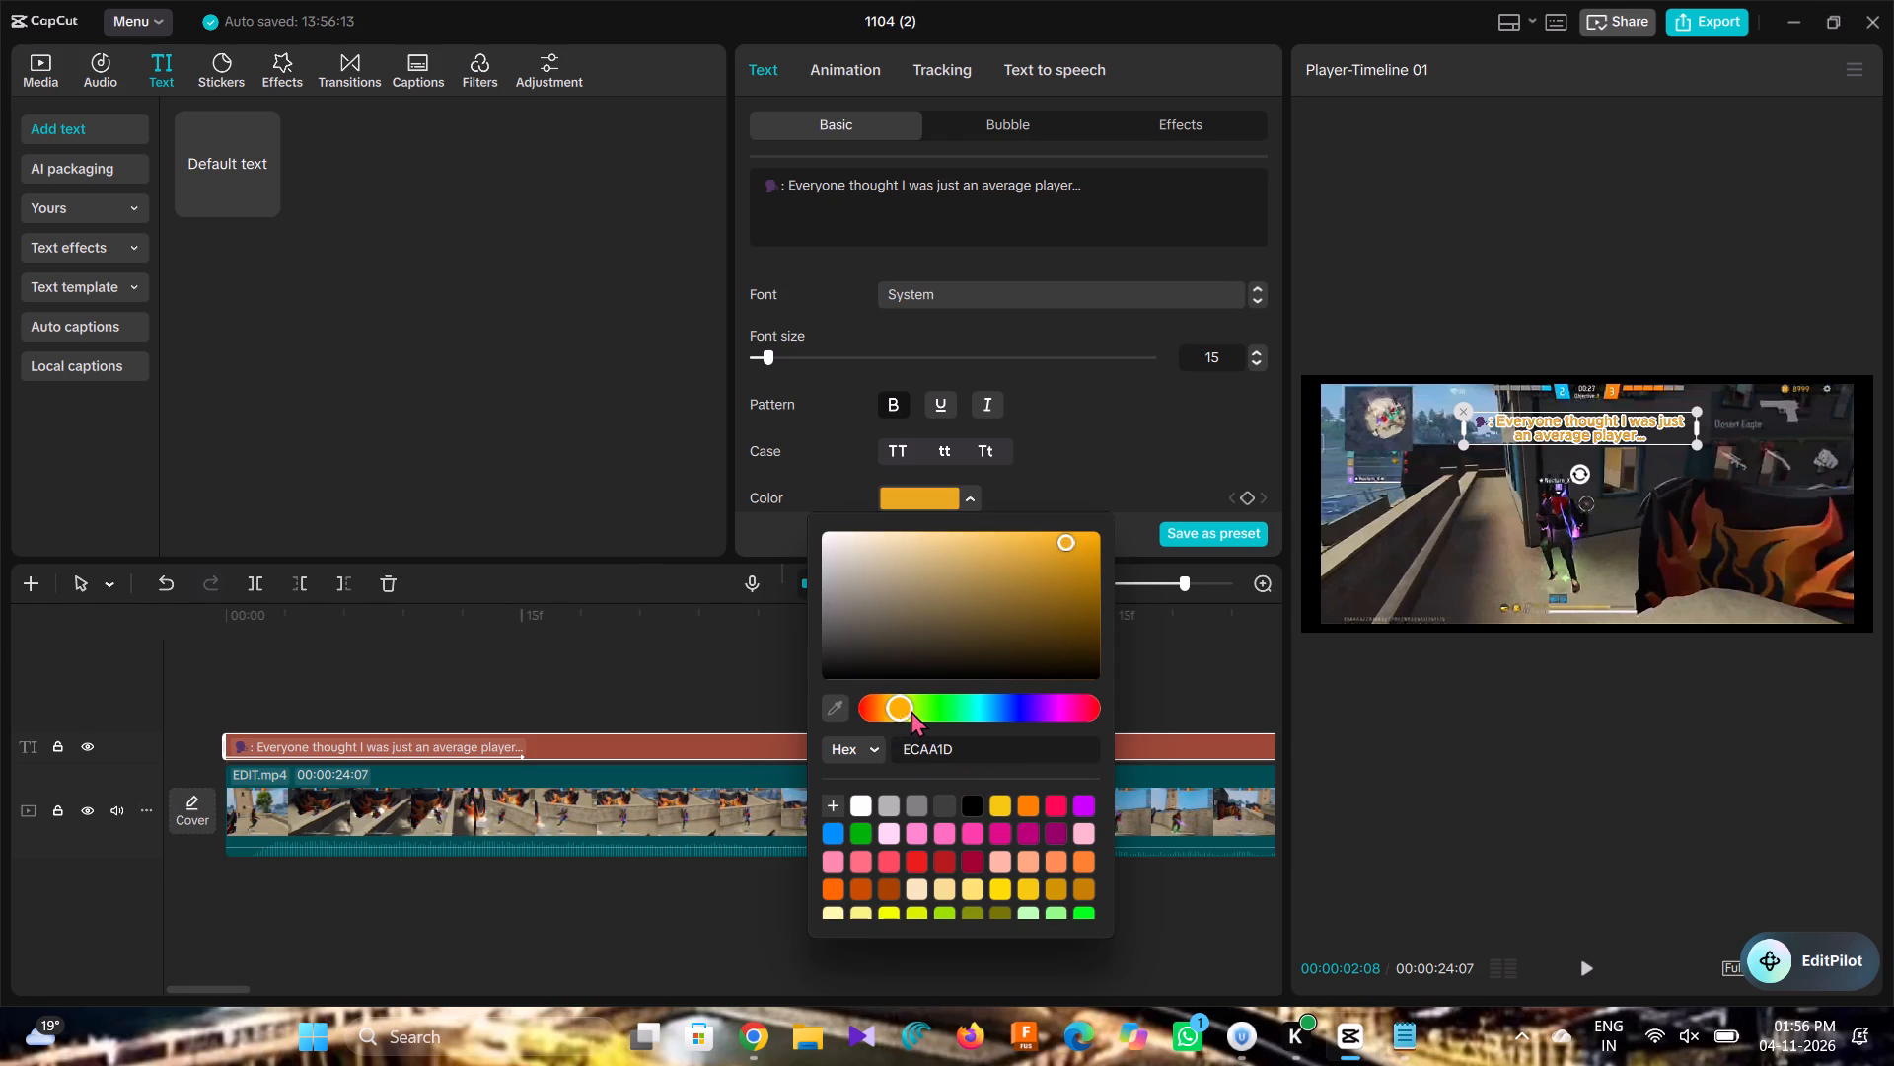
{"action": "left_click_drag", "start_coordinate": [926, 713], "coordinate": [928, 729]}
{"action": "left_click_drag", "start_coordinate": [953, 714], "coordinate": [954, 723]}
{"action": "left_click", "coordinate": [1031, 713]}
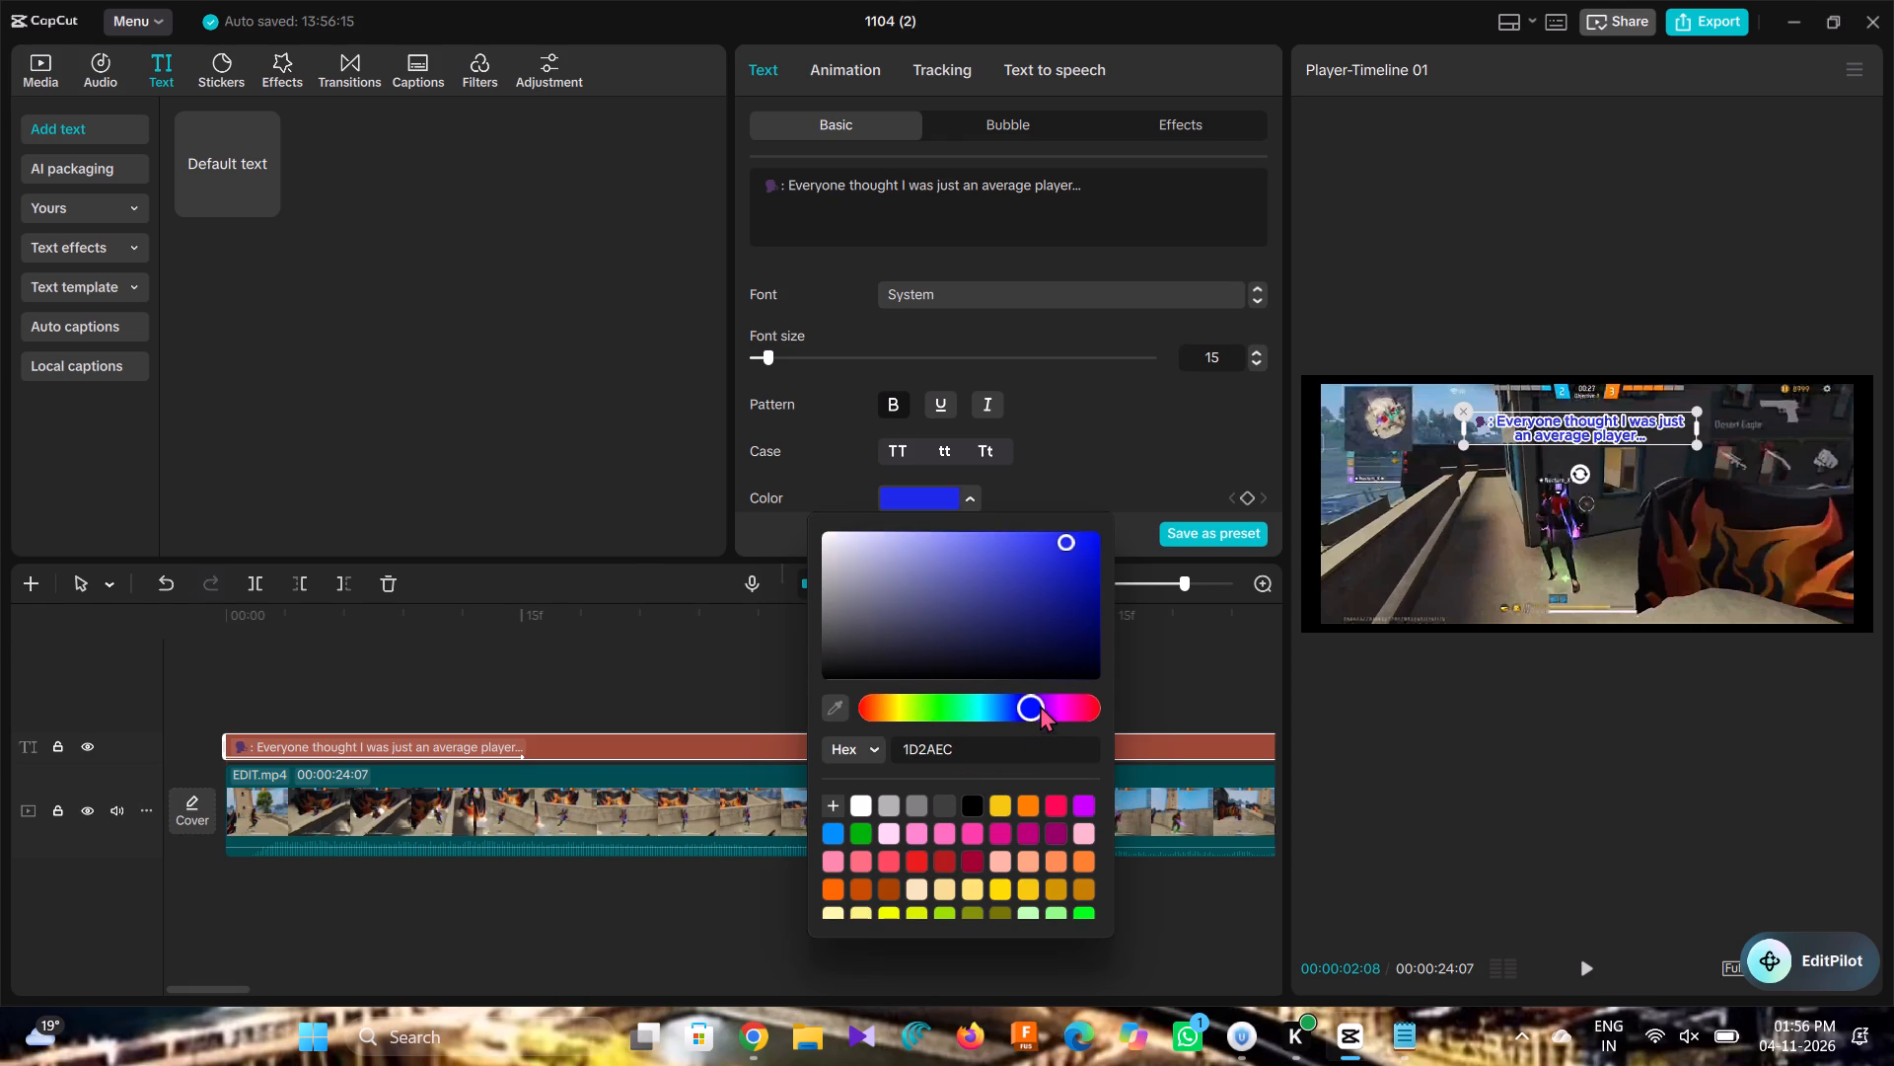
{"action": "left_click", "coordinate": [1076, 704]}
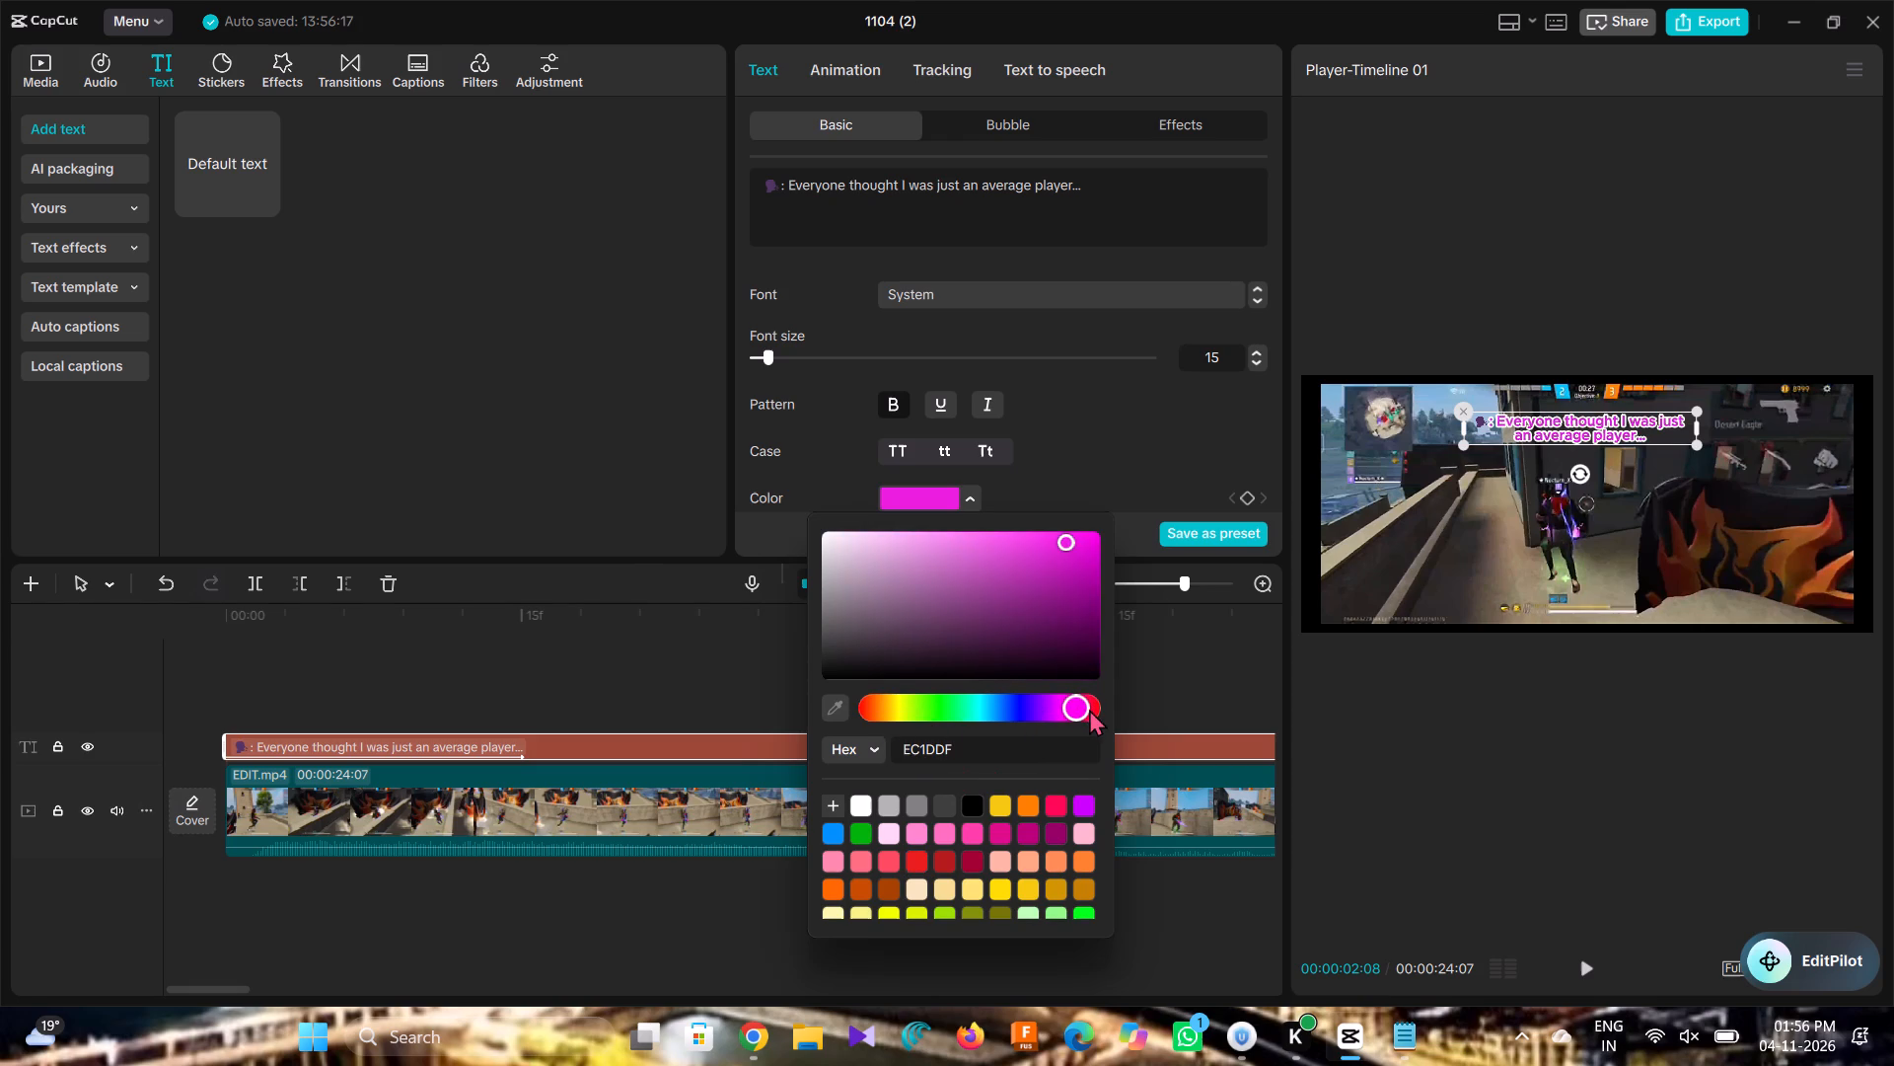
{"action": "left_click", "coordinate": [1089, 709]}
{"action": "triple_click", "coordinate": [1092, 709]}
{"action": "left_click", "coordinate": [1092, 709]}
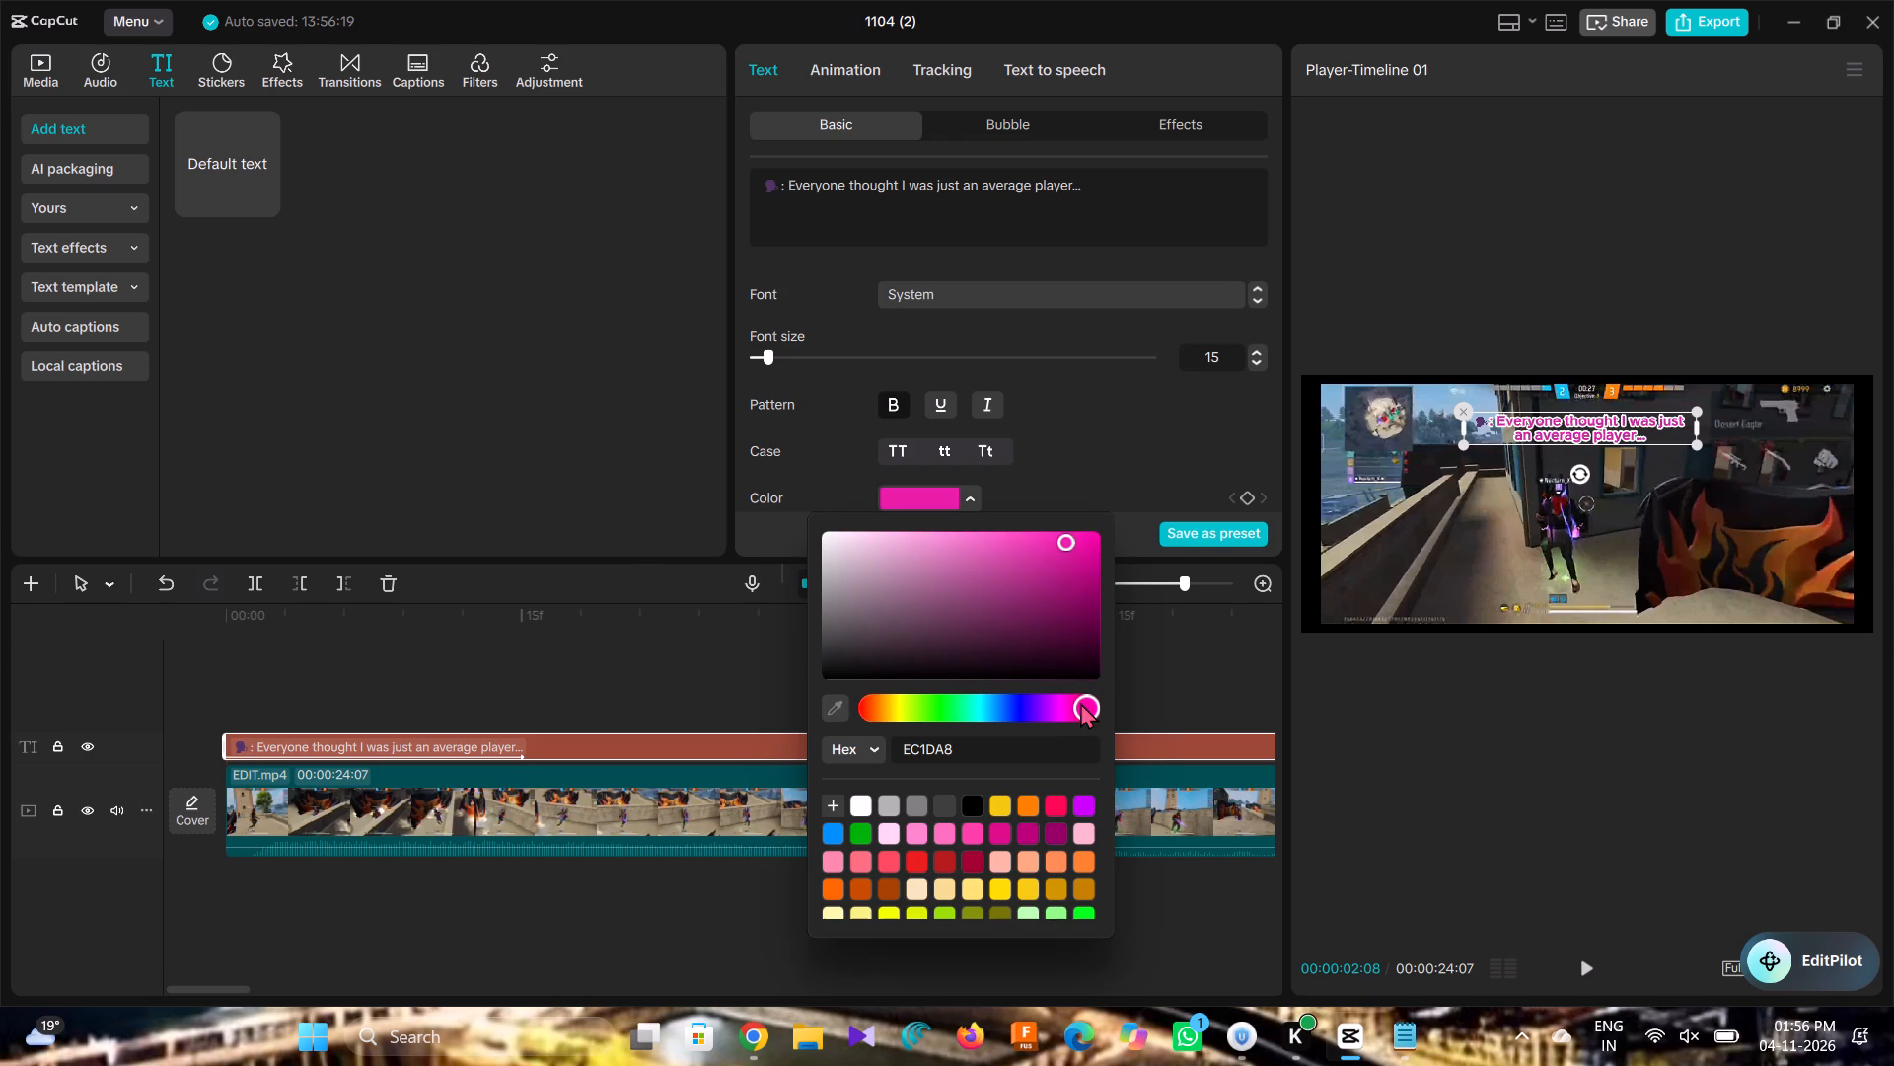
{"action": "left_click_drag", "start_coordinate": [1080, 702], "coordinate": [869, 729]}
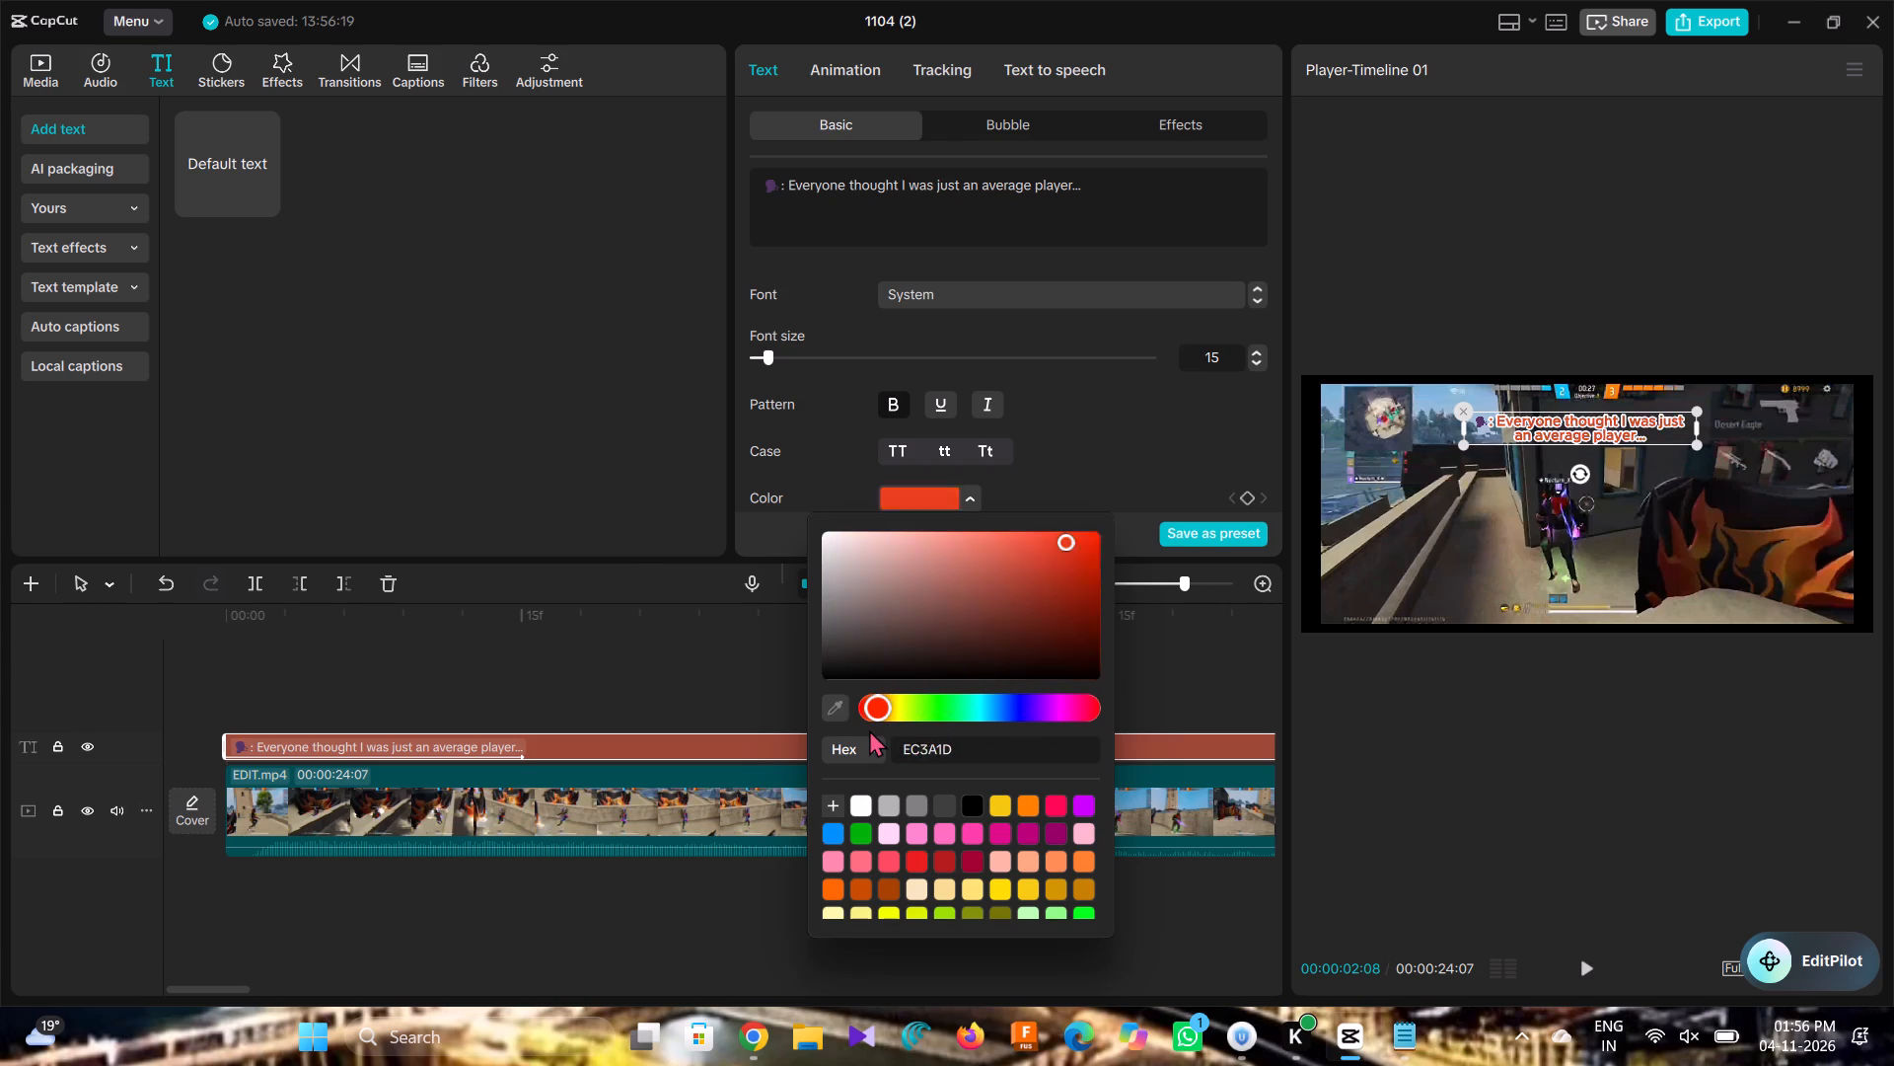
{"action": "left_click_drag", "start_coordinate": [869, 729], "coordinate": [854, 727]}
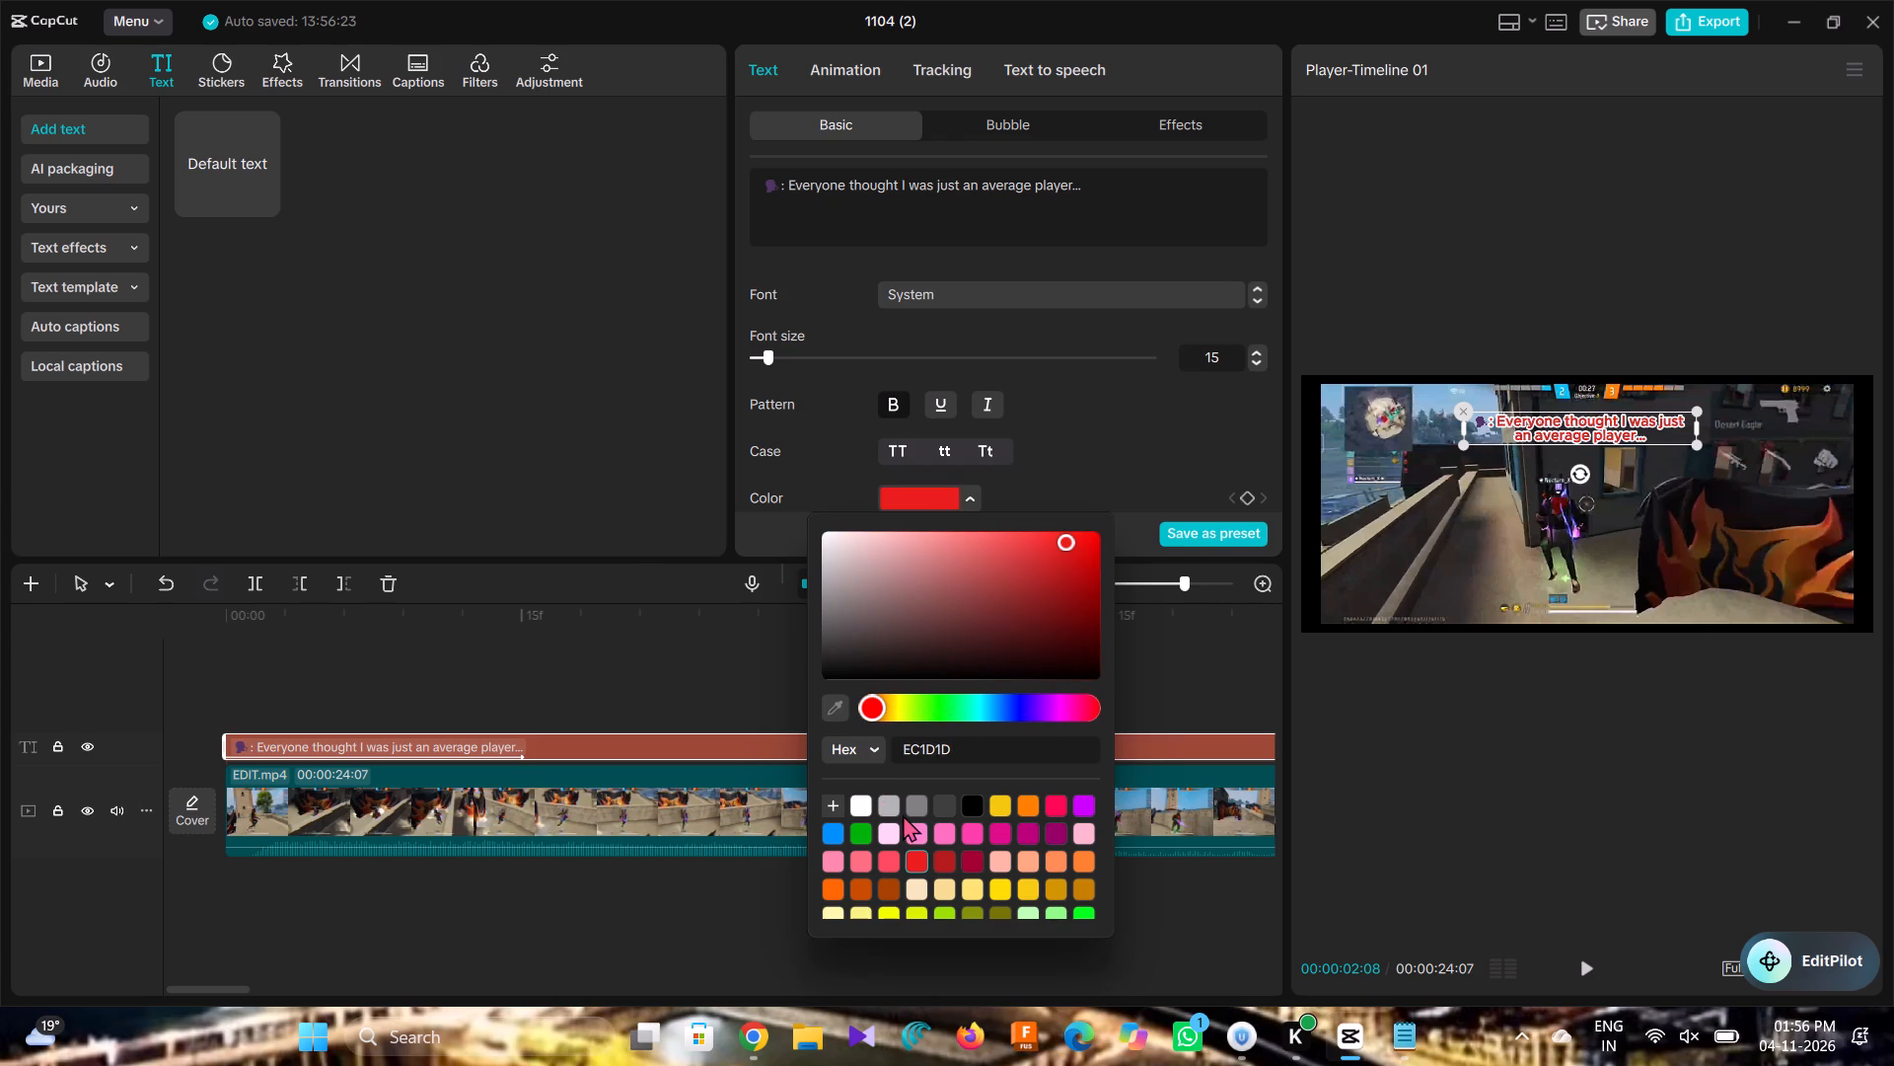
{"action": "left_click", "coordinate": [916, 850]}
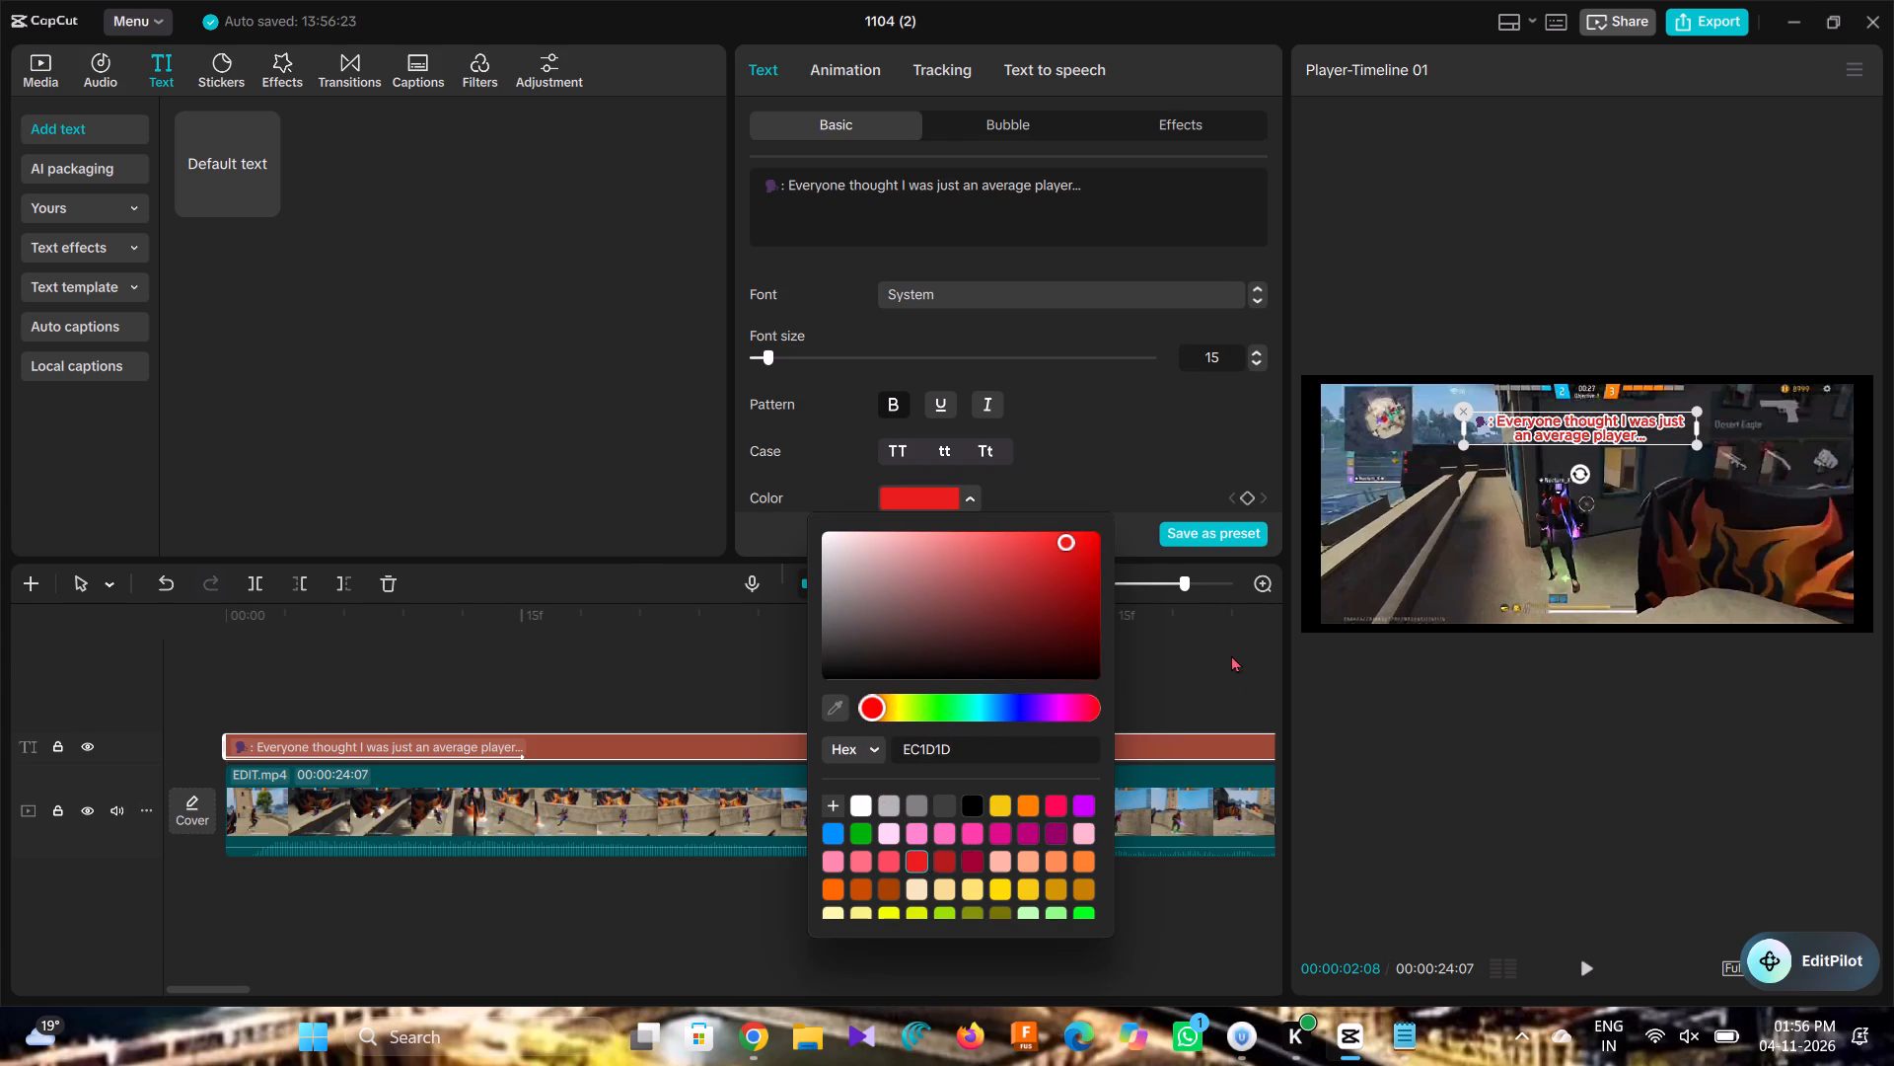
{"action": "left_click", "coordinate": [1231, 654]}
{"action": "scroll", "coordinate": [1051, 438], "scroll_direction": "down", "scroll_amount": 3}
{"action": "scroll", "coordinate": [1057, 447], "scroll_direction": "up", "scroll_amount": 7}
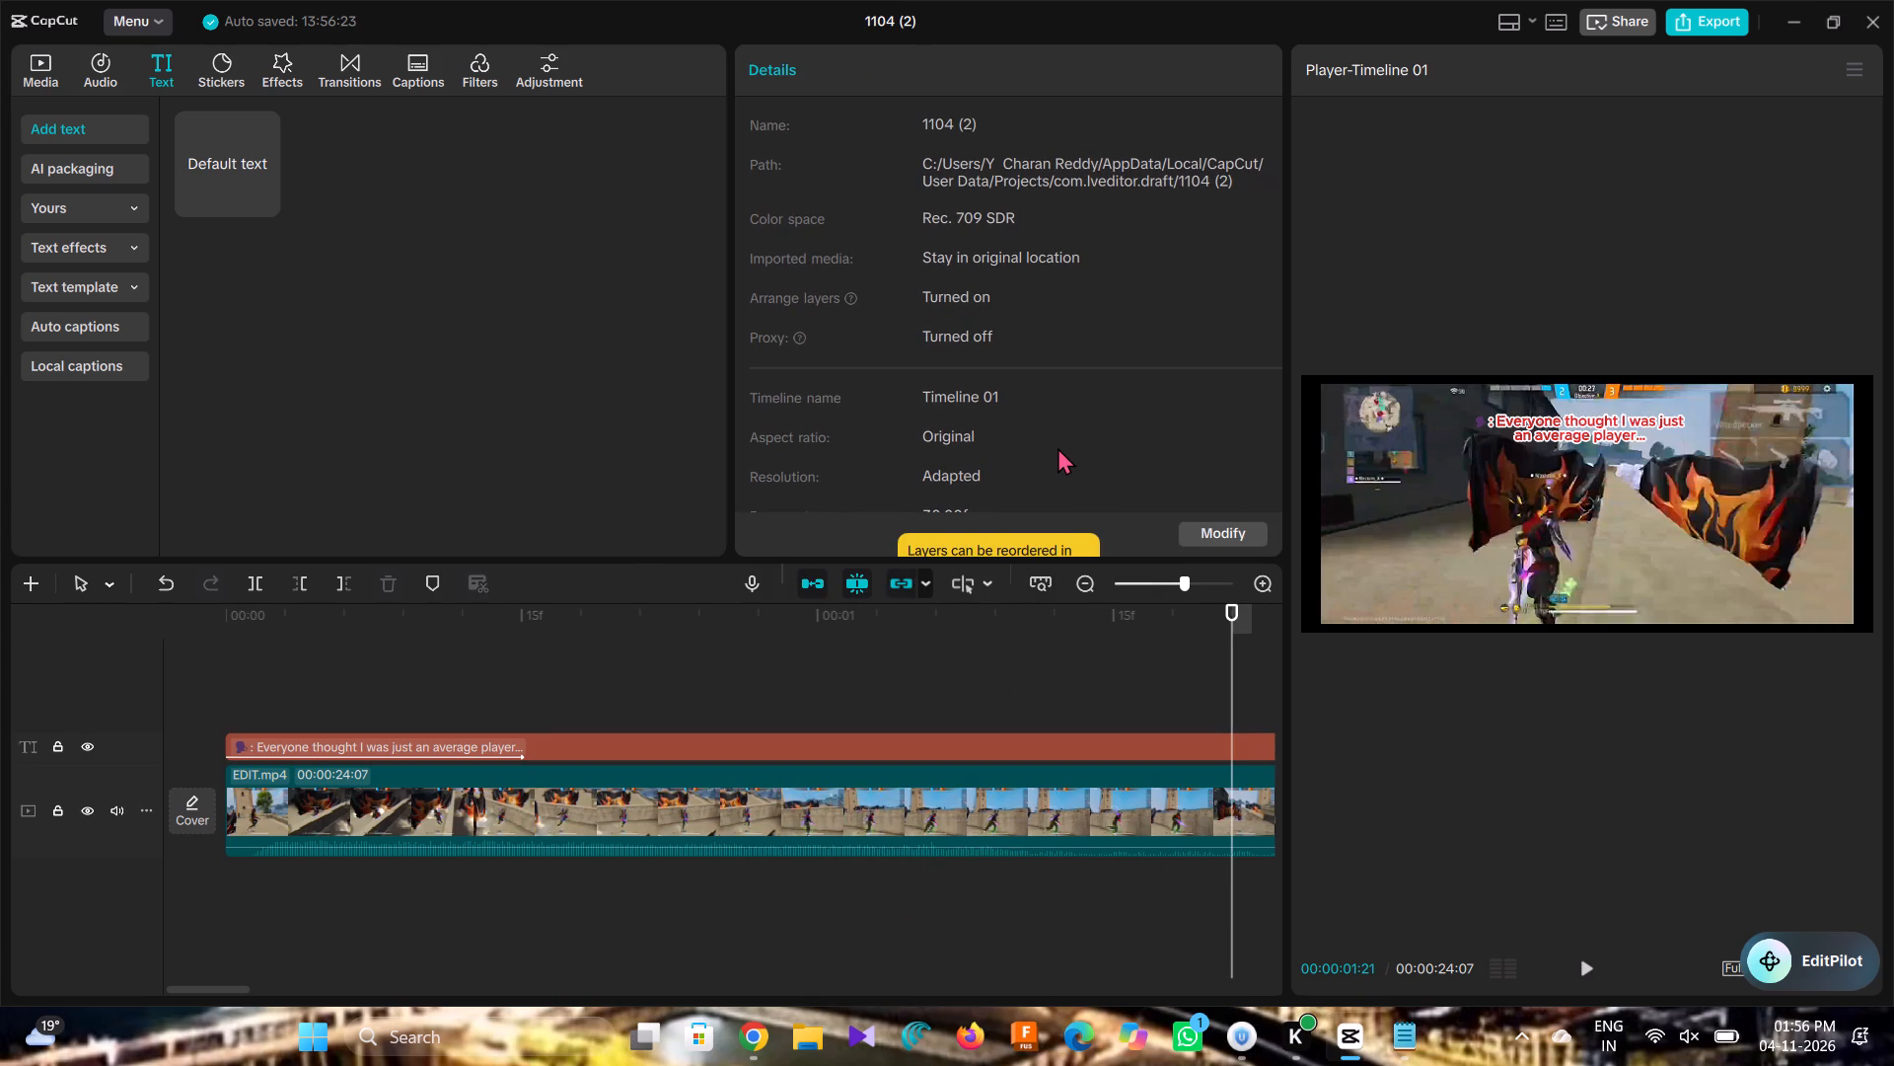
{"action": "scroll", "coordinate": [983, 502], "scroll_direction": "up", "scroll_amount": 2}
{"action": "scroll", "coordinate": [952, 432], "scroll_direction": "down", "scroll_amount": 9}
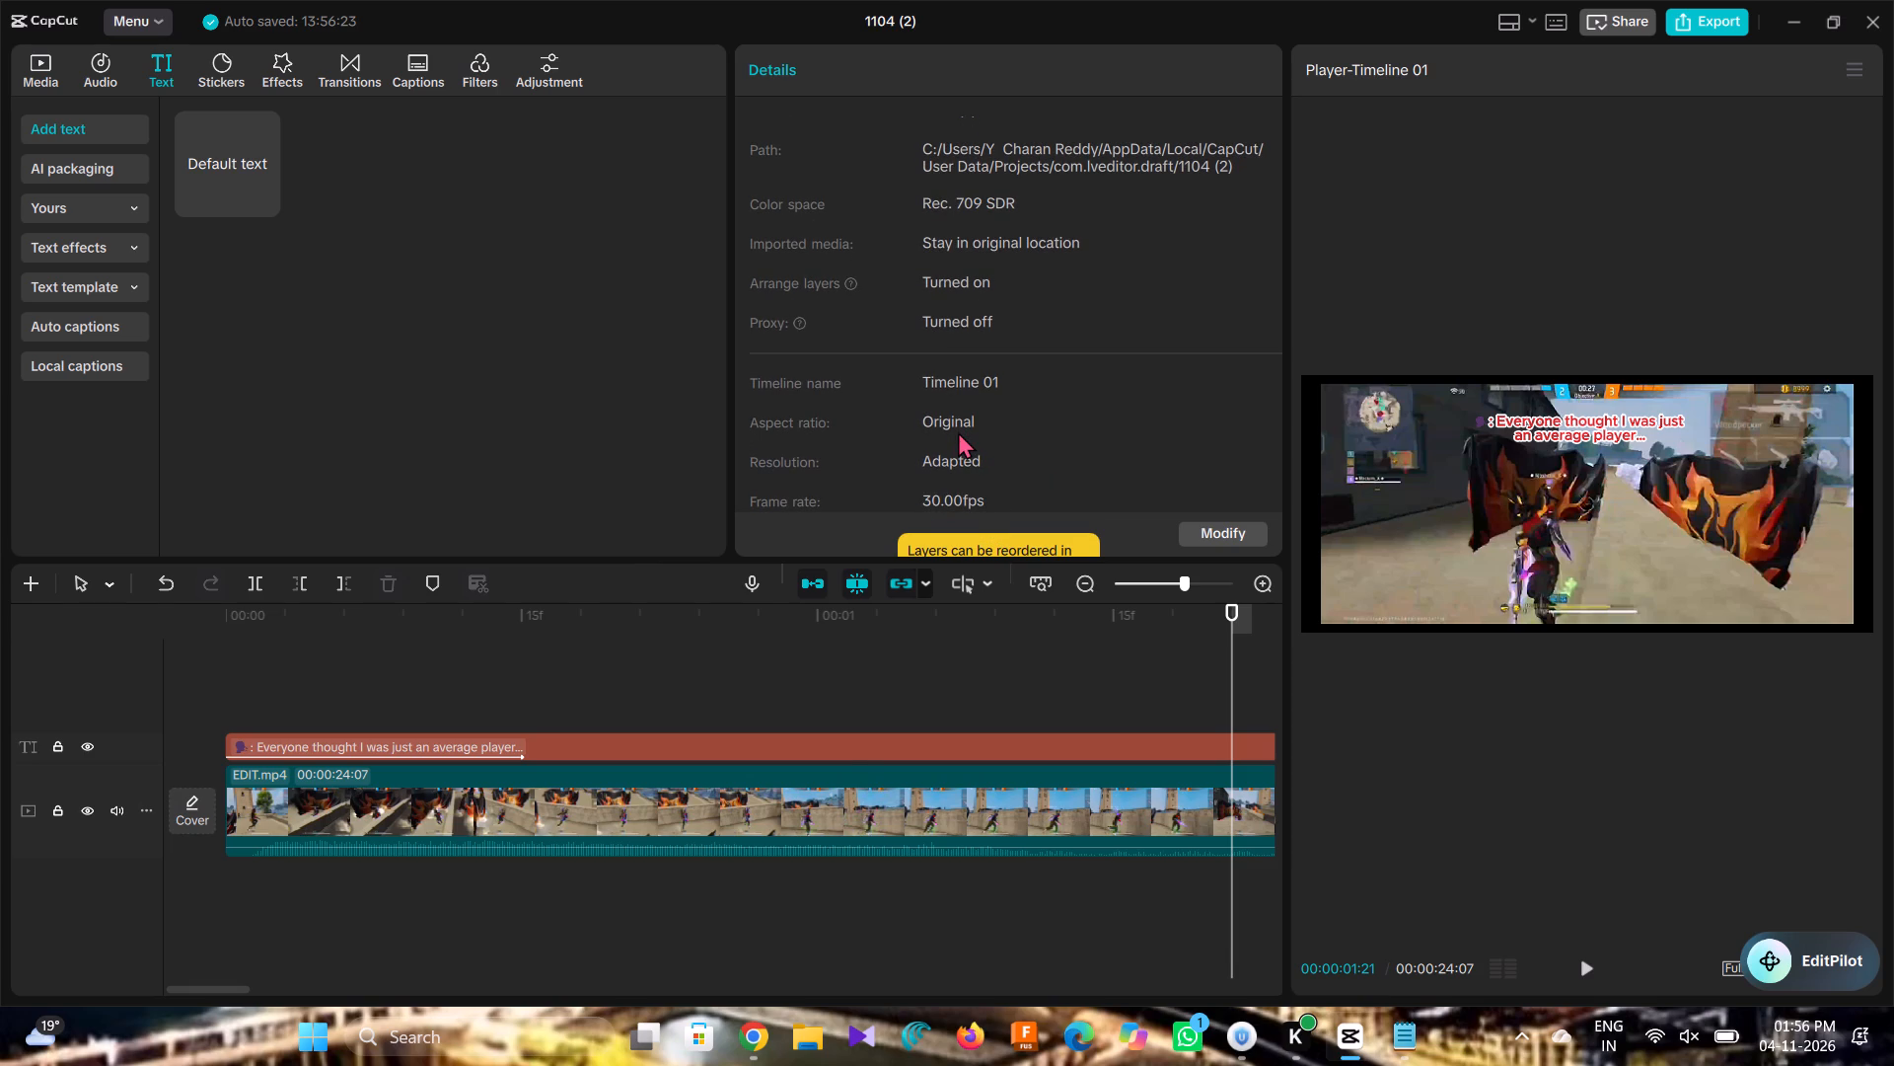
Extend the end of the caption clip on the timeline to roughly 5 and a half seconds.
{"action": "left_click", "coordinate": [872, 683]}
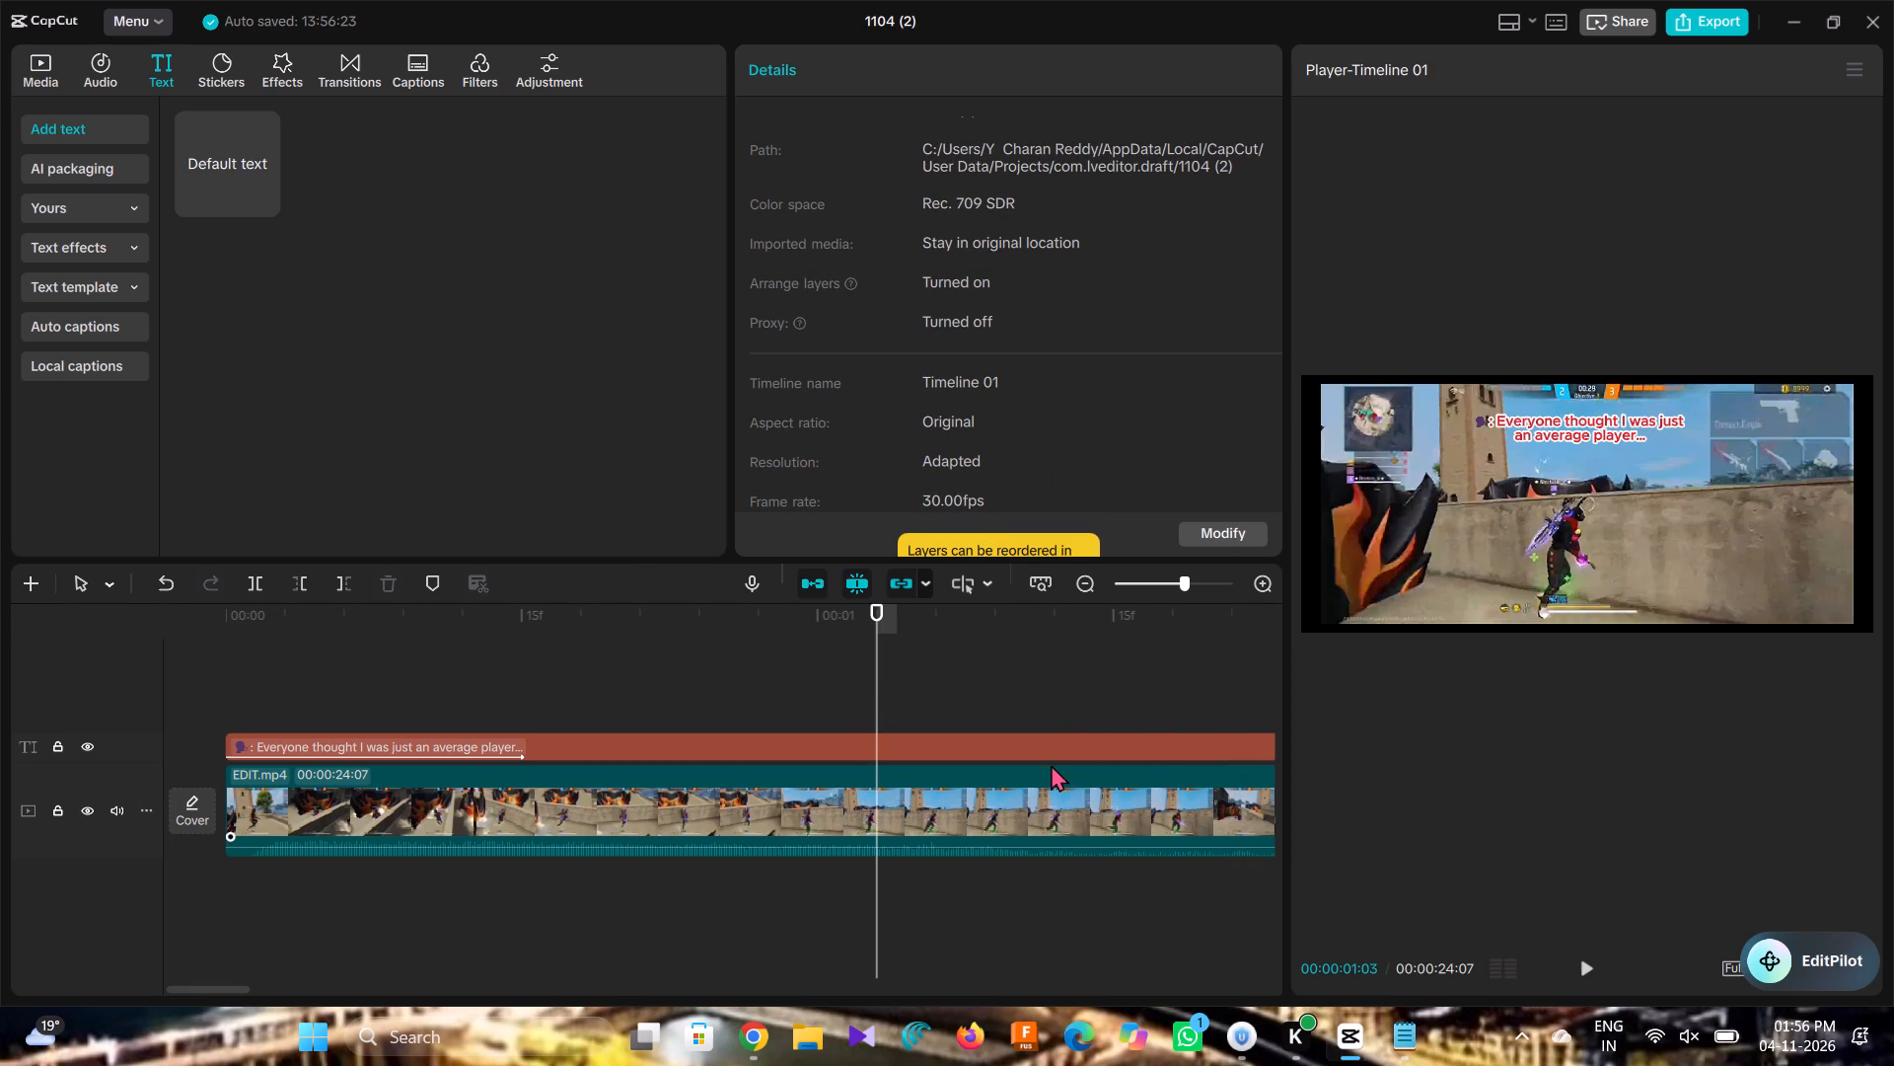
{"action": "scroll", "coordinate": [1048, 762], "scroll_direction": "left", "scroll_amount": 19}
{"action": "scroll", "coordinate": [1048, 758], "scroll_direction": "right", "scroll_amount": 2}
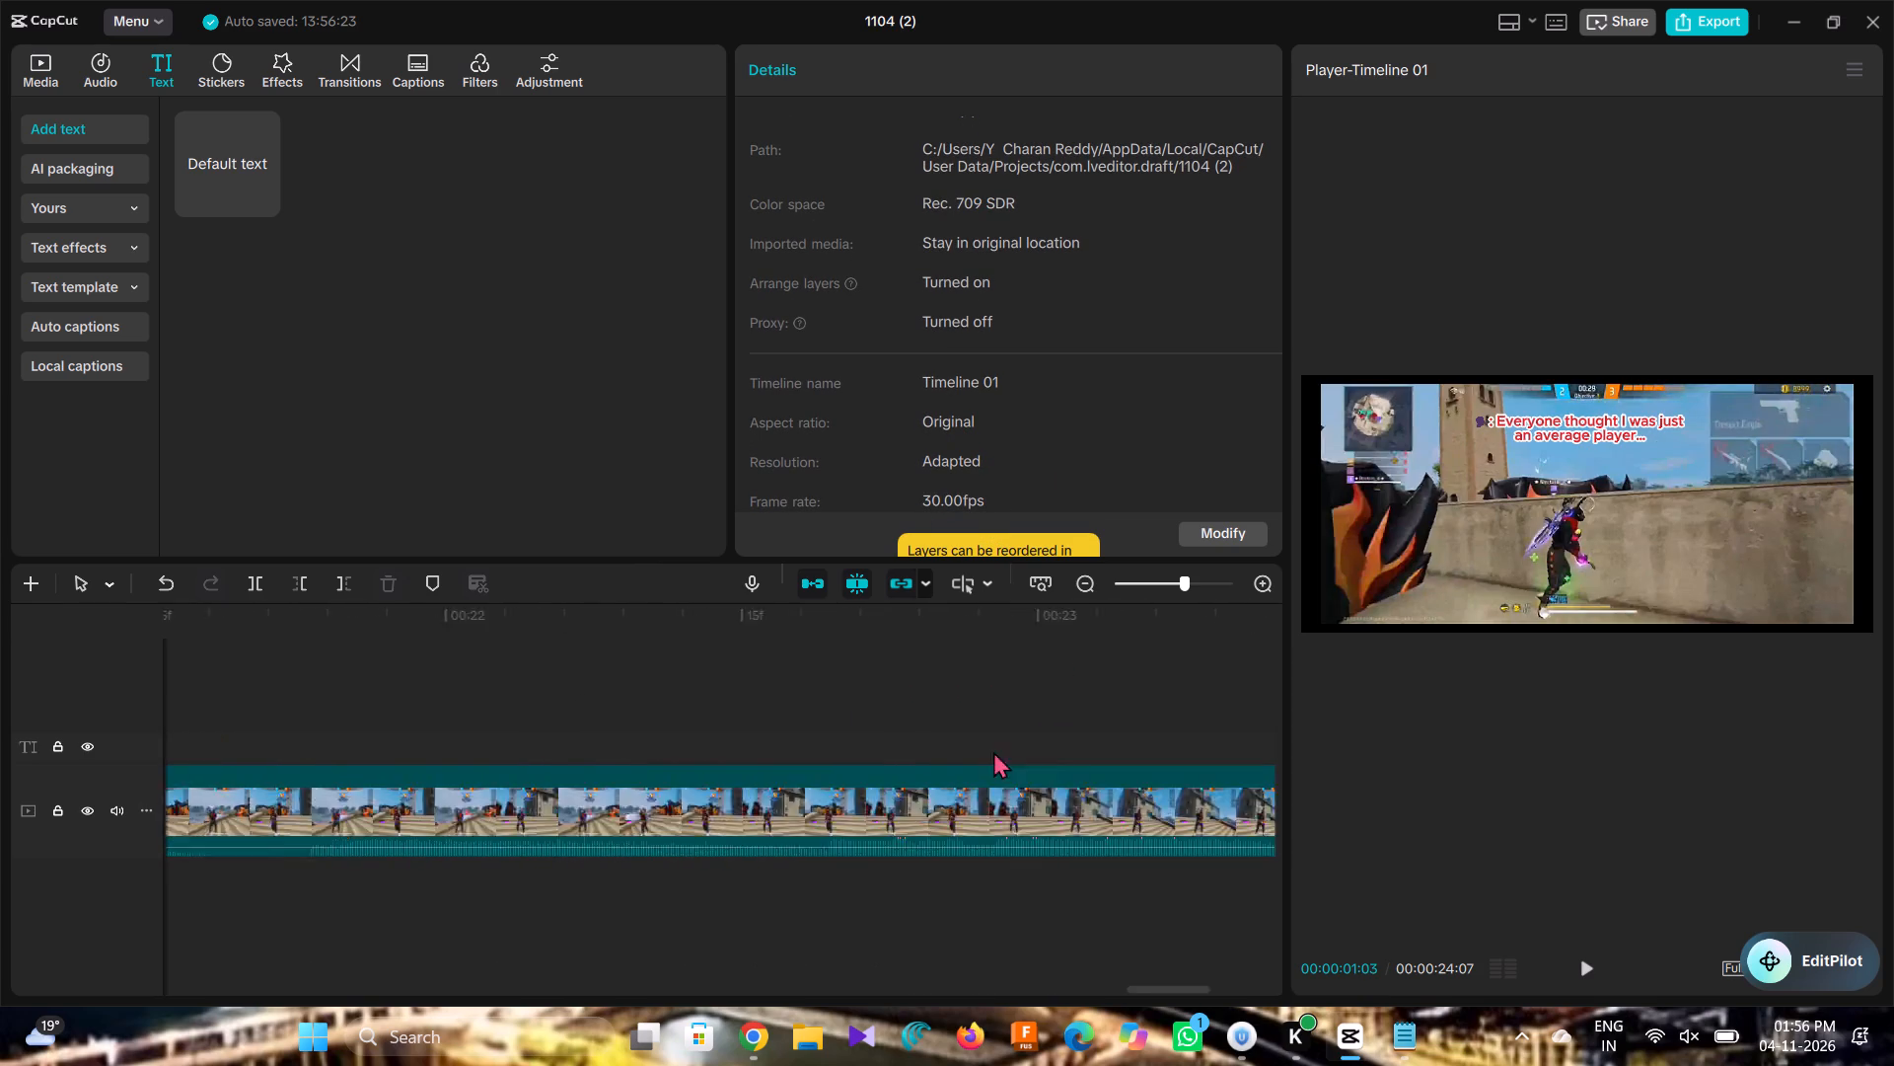
{"action": "scroll", "coordinate": [993, 751], "scroll_direction": "right", "scroll_amount": 6}
{"action": "scroll", "coordinate": [564, 734], "scroll_direction": "right", "scroll_amount": 7}
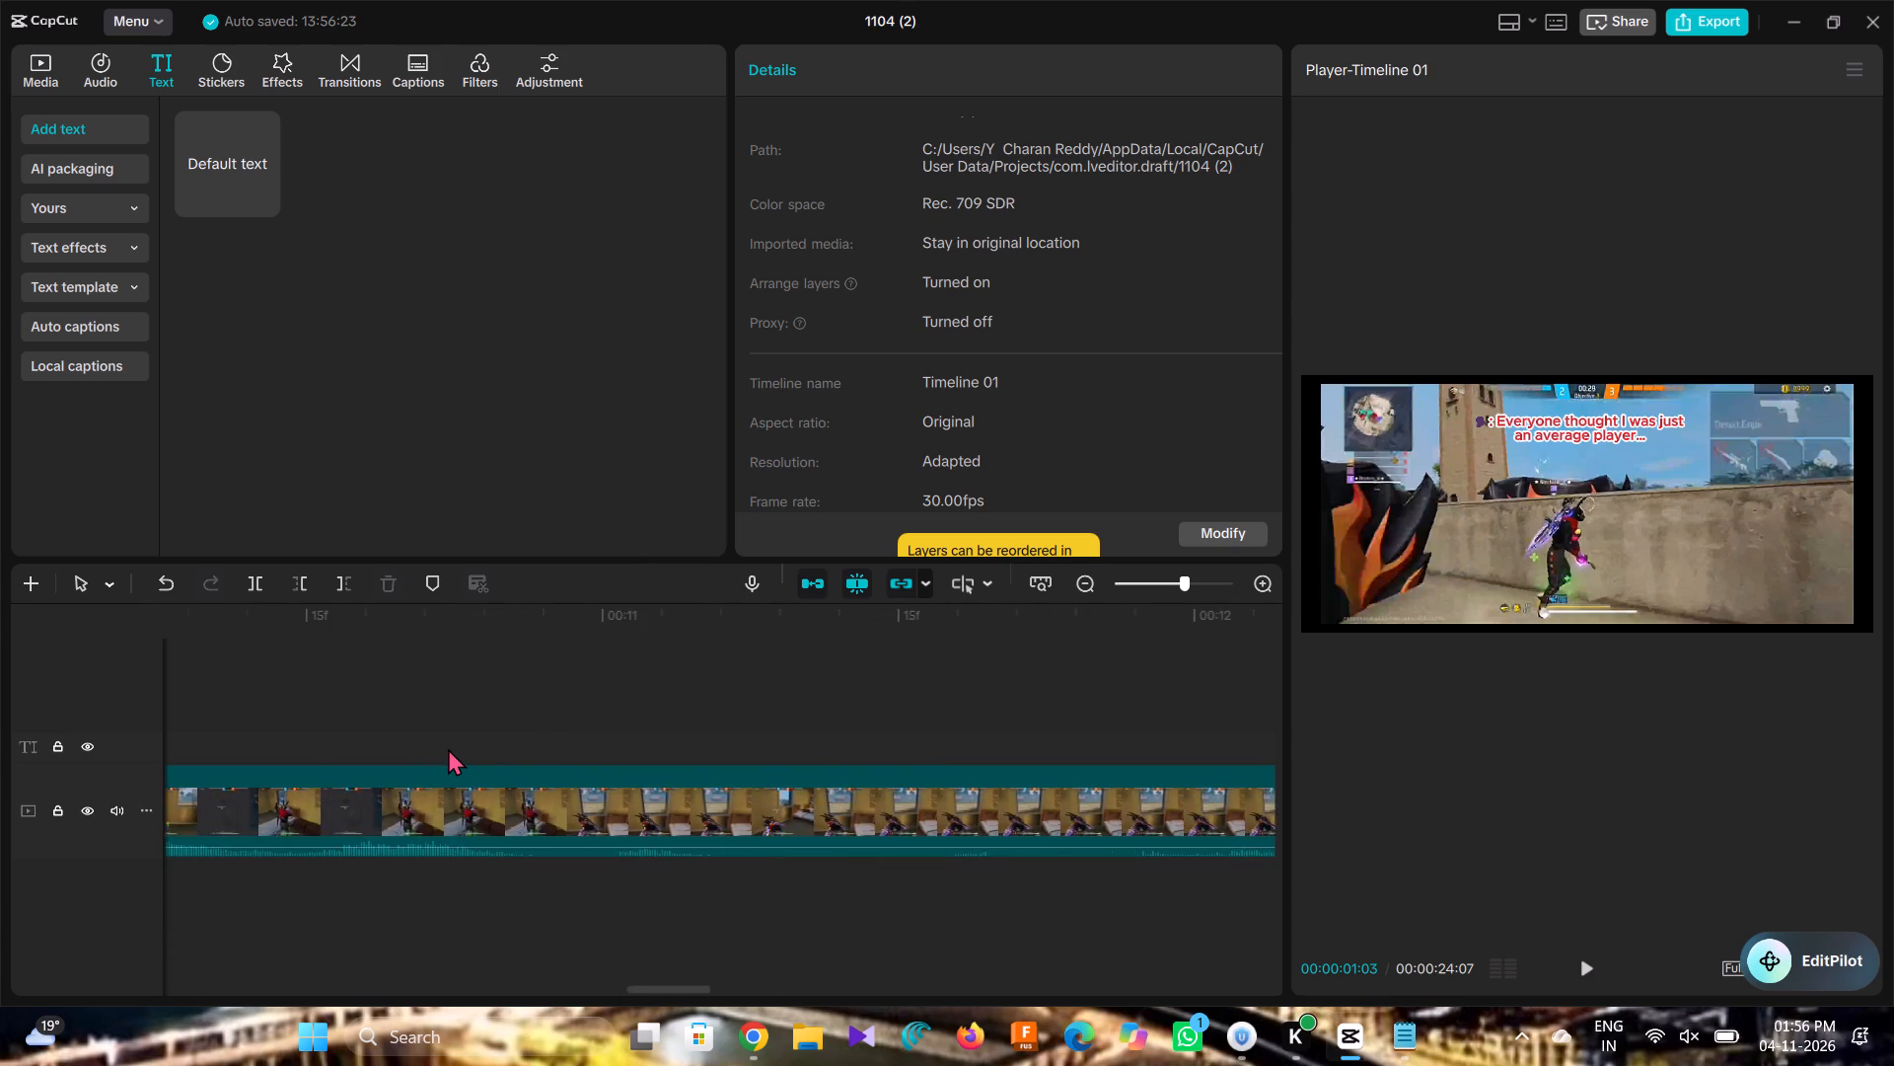
{"action": "scroll", "coordinate": [449, 743], "scroll_direction": "right", "scroll_amount": 12}
{"action": "scroll", "coordinate": [490, 748], "scroll_direction": "left", "scroll_amount": 2}
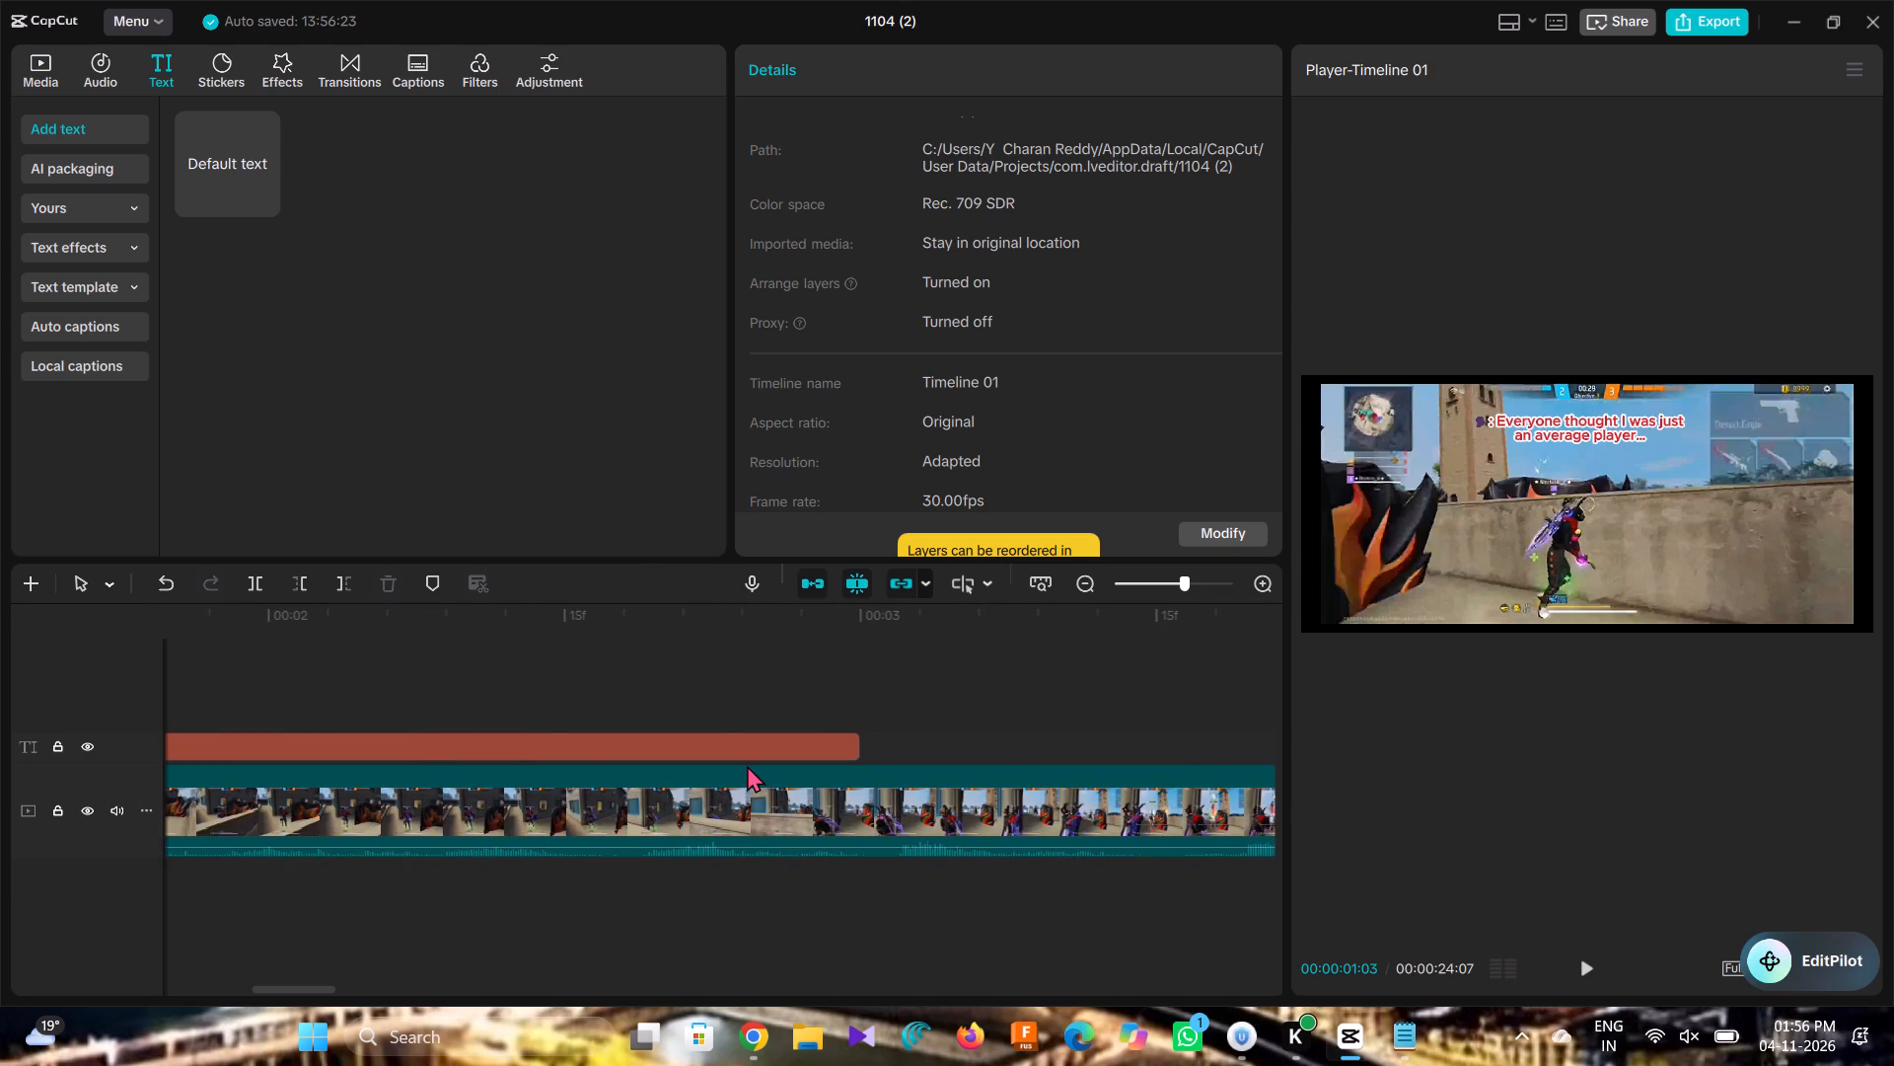
{"action": "left_click_drag", "start_coordinate": [858, 747], "coordinate": [1071, 771]}
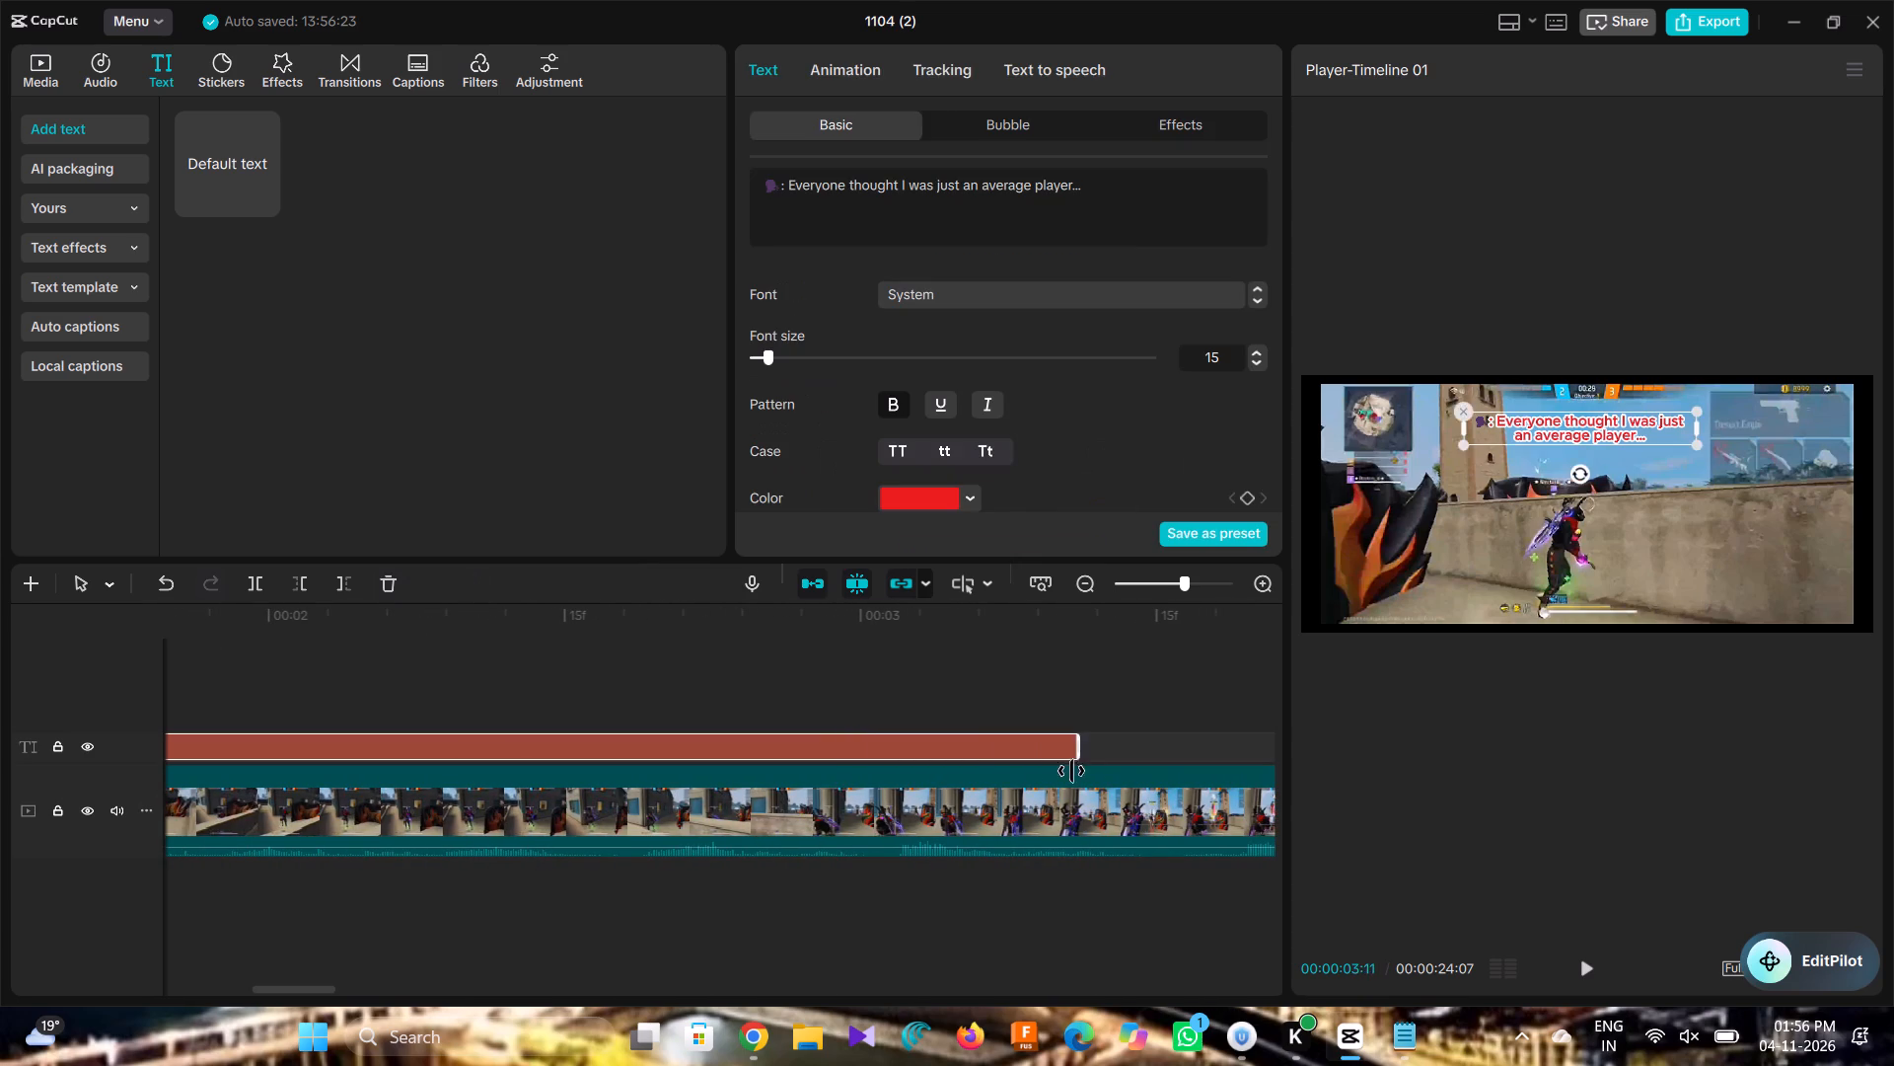
{"action": "left_click_drag", "start_coordinate": [1071, 771], "coordinate": [1142, 769]}
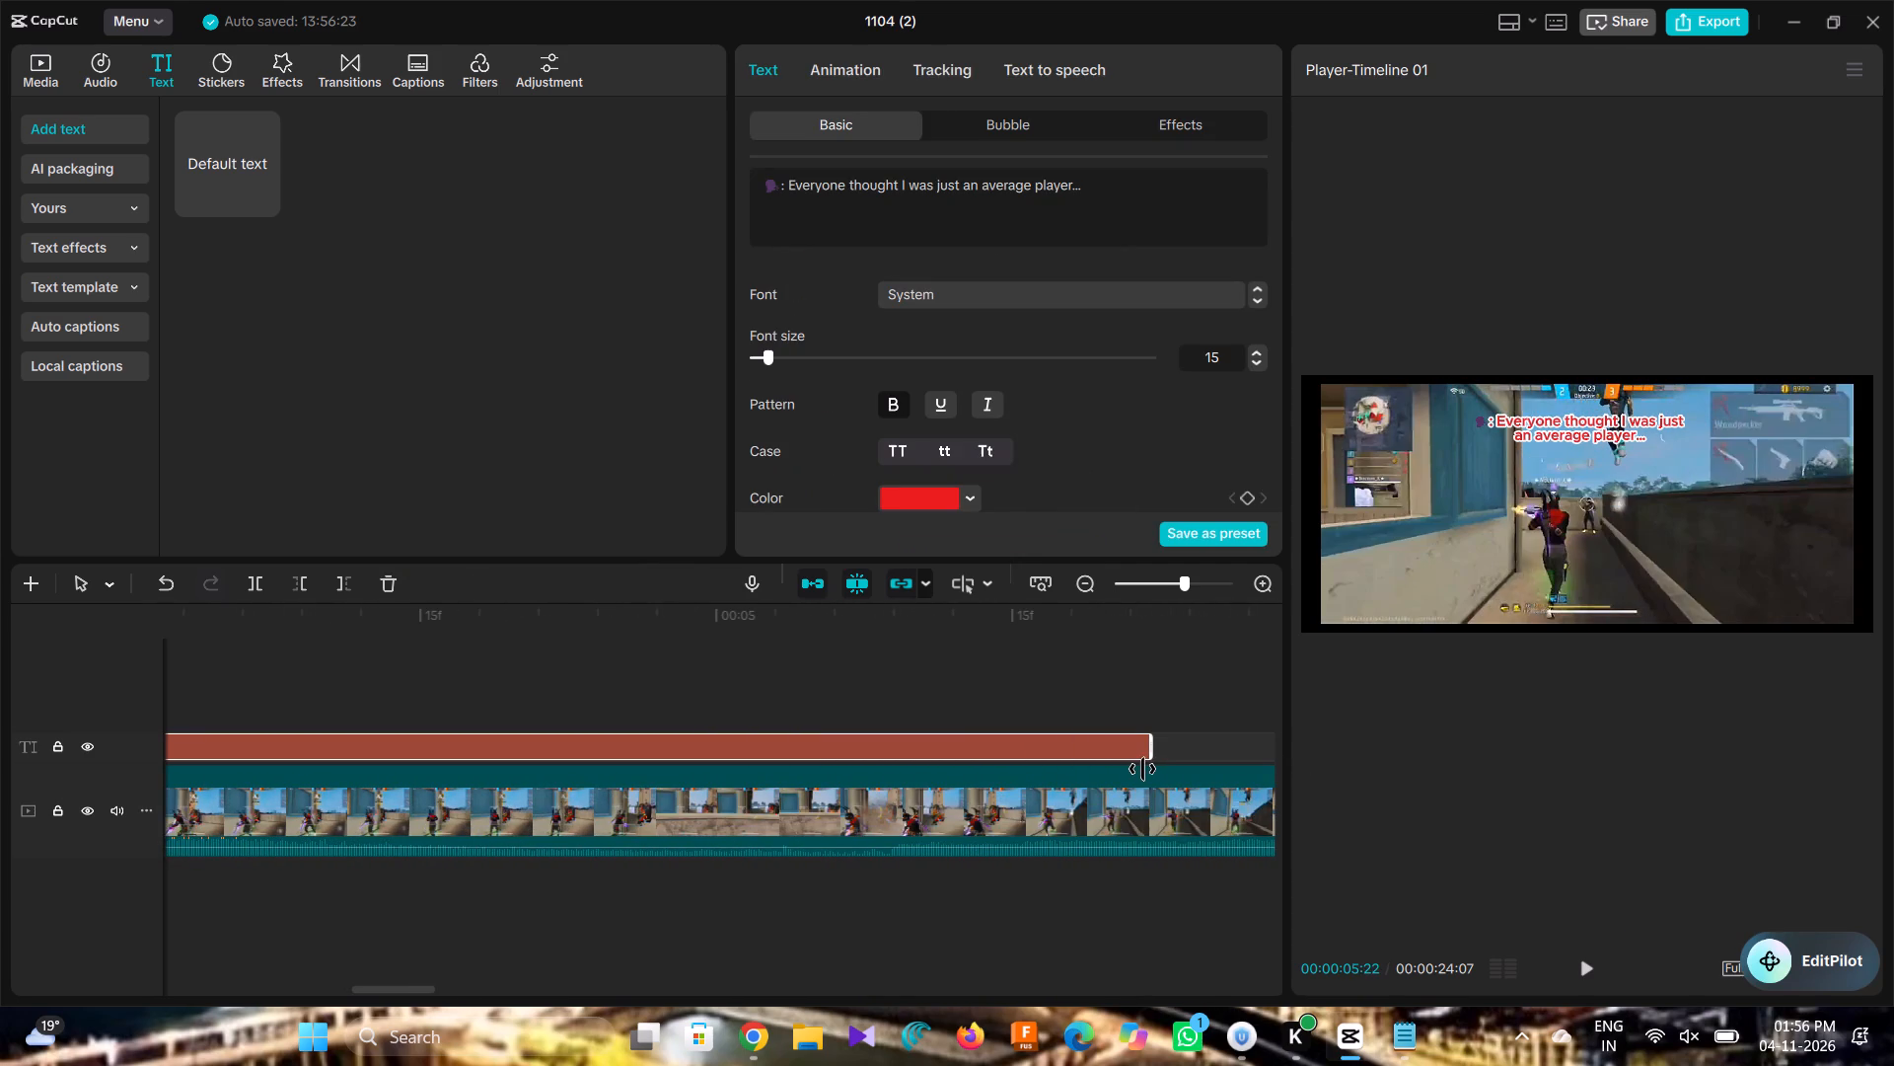
{"action": "left_click_drag", "start_coordinate": [1142, 769], "coordinate": [1148, 763]}
{"action": "left_click_drag", "start_coordinate": [1148, 763], "coordinate": [1086, 764]}
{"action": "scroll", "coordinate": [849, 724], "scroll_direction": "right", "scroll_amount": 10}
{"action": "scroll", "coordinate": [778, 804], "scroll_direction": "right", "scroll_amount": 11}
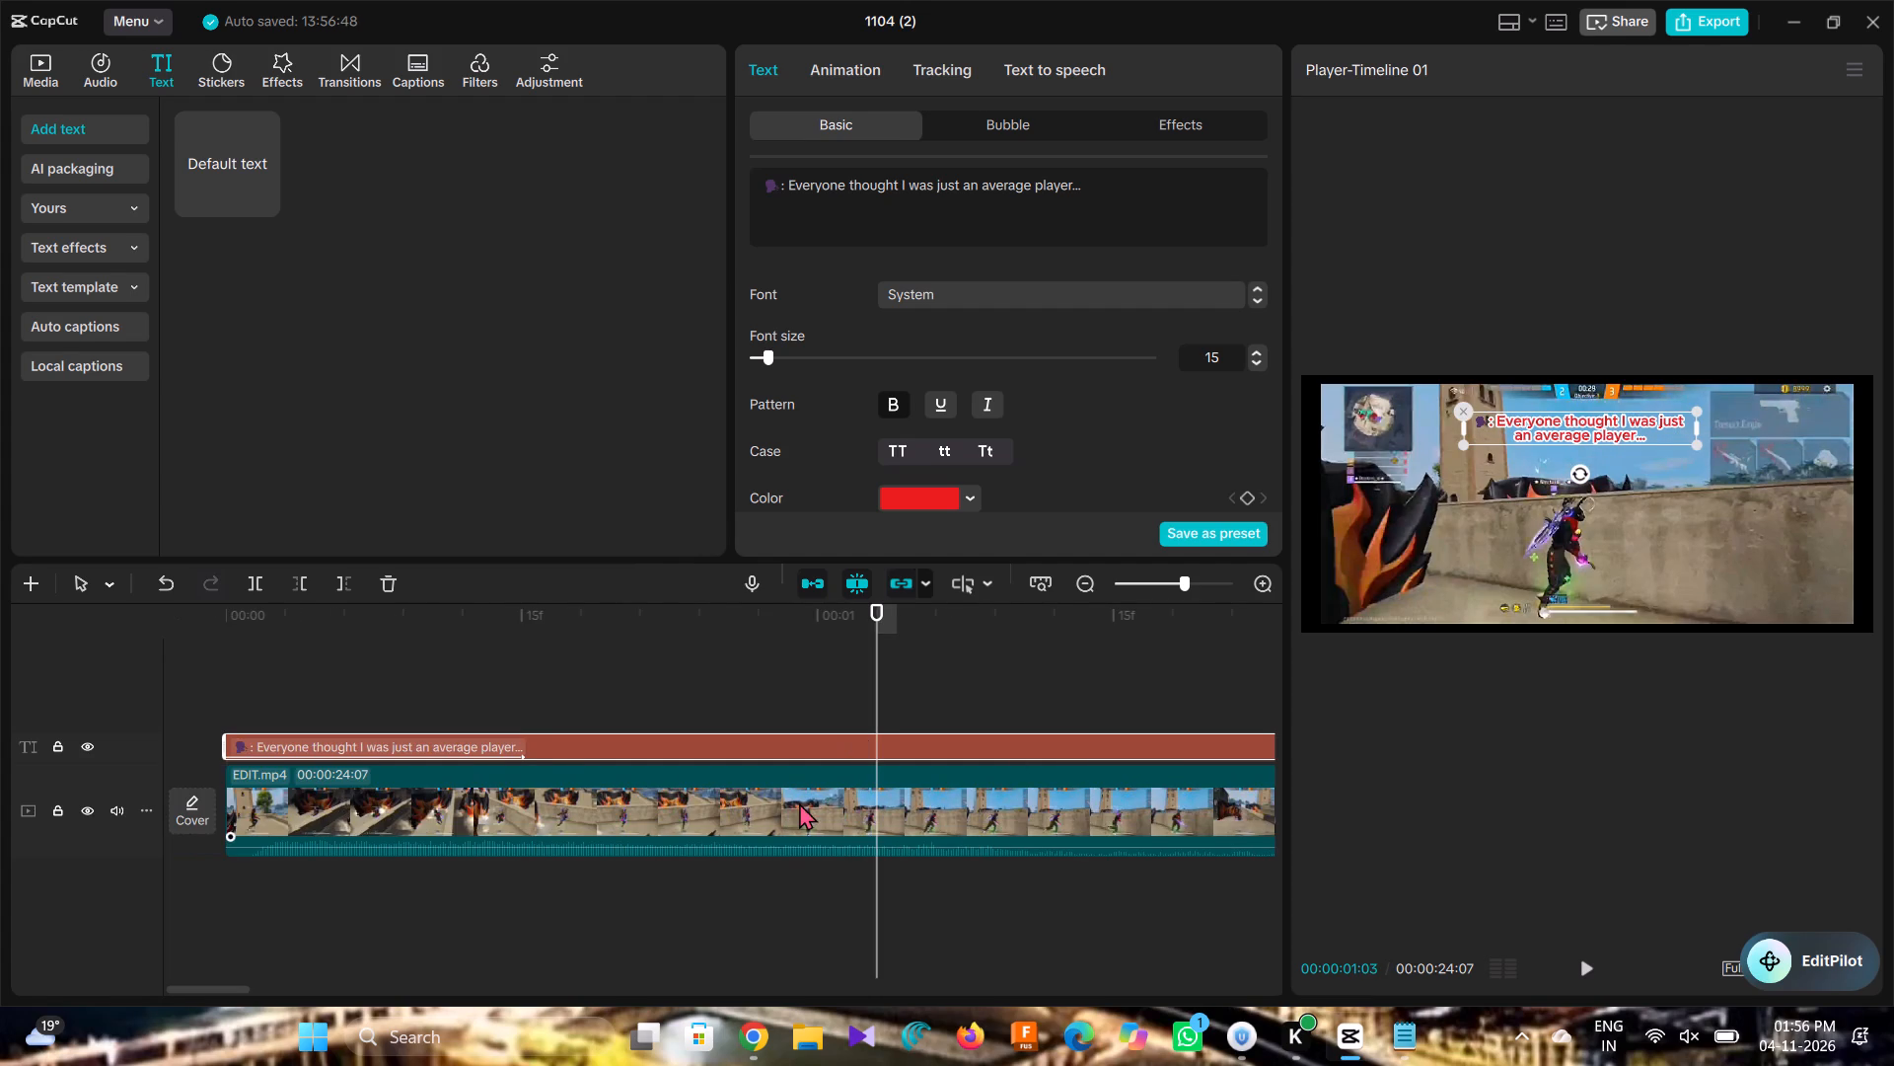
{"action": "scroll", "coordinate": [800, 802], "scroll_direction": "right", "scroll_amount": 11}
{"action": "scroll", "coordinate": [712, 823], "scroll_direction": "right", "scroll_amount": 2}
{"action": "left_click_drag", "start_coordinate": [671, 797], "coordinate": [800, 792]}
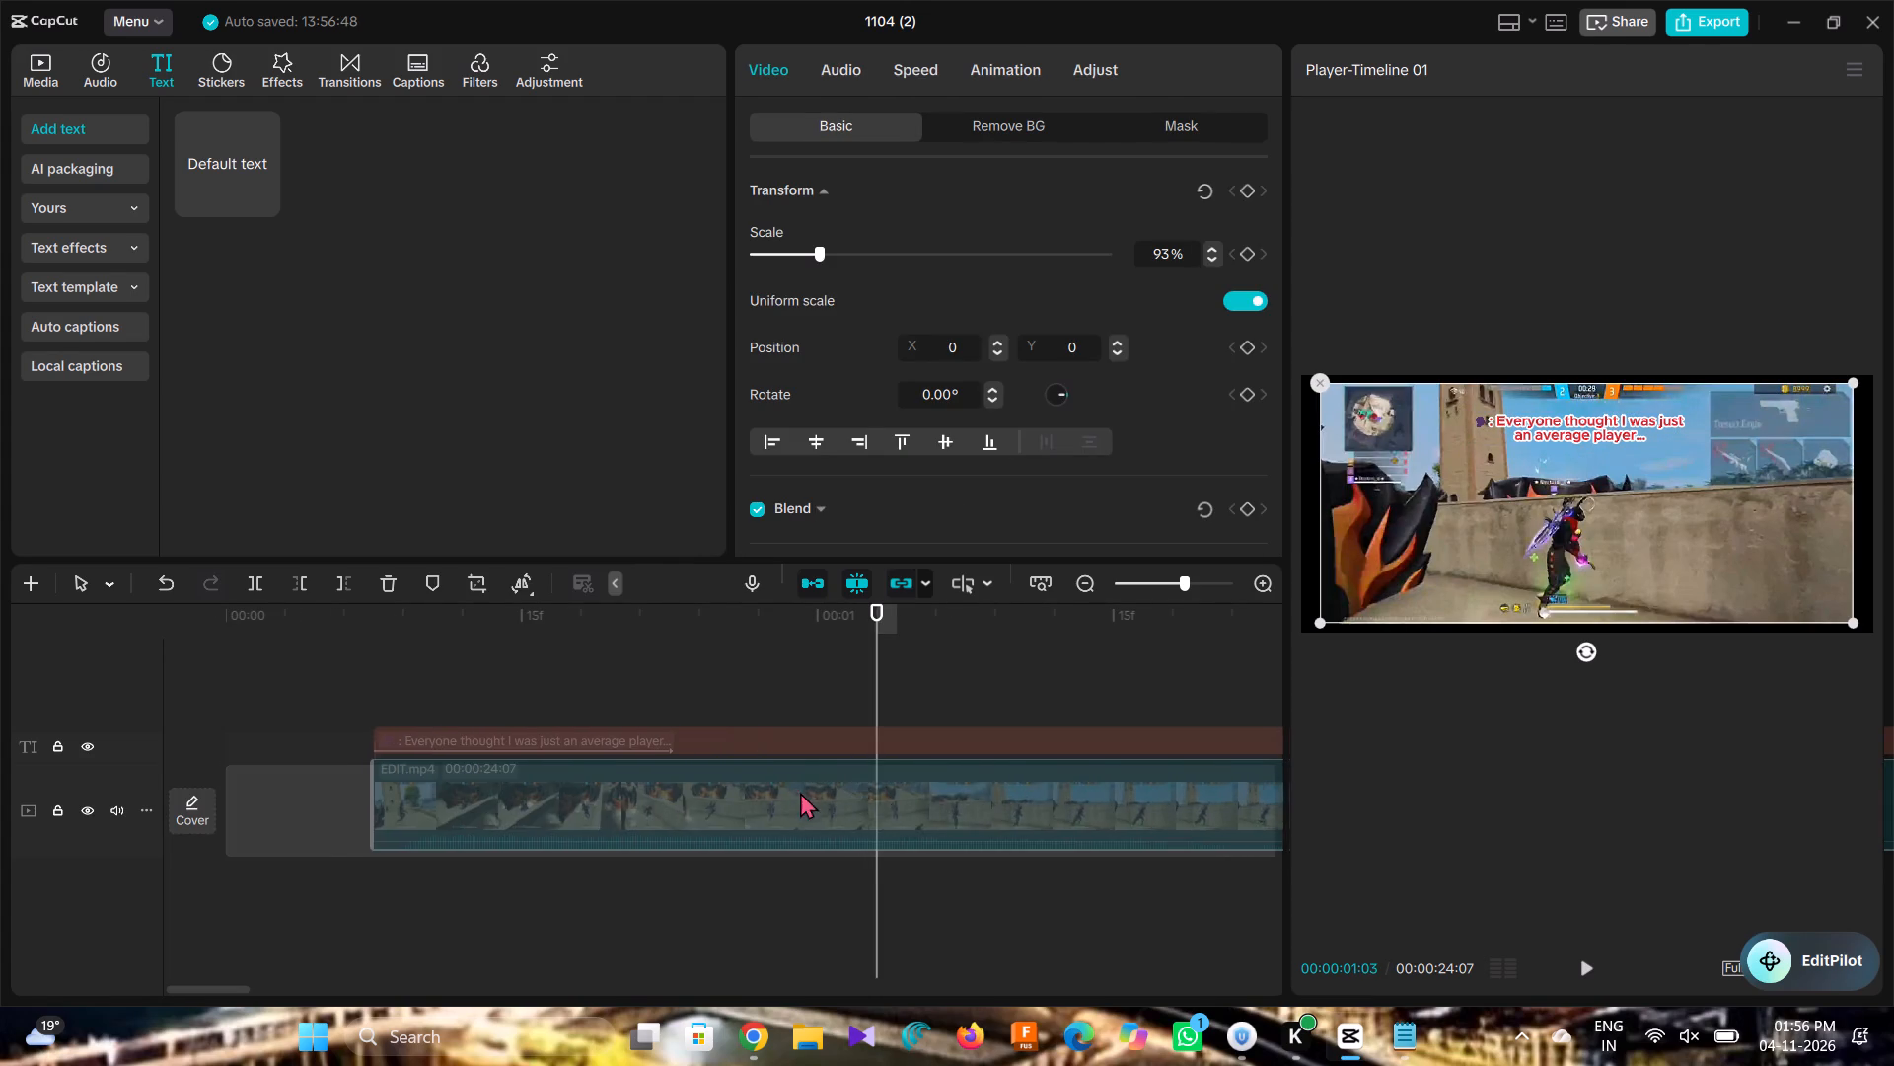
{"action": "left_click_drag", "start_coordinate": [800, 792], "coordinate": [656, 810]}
Return the playhead to the start of the timeline and trim the caption clip's start to about 00:00:03:12.
{"action": "left_click_drag", "start_coordinate": [874, 704], "coordinate": [867, 704]}
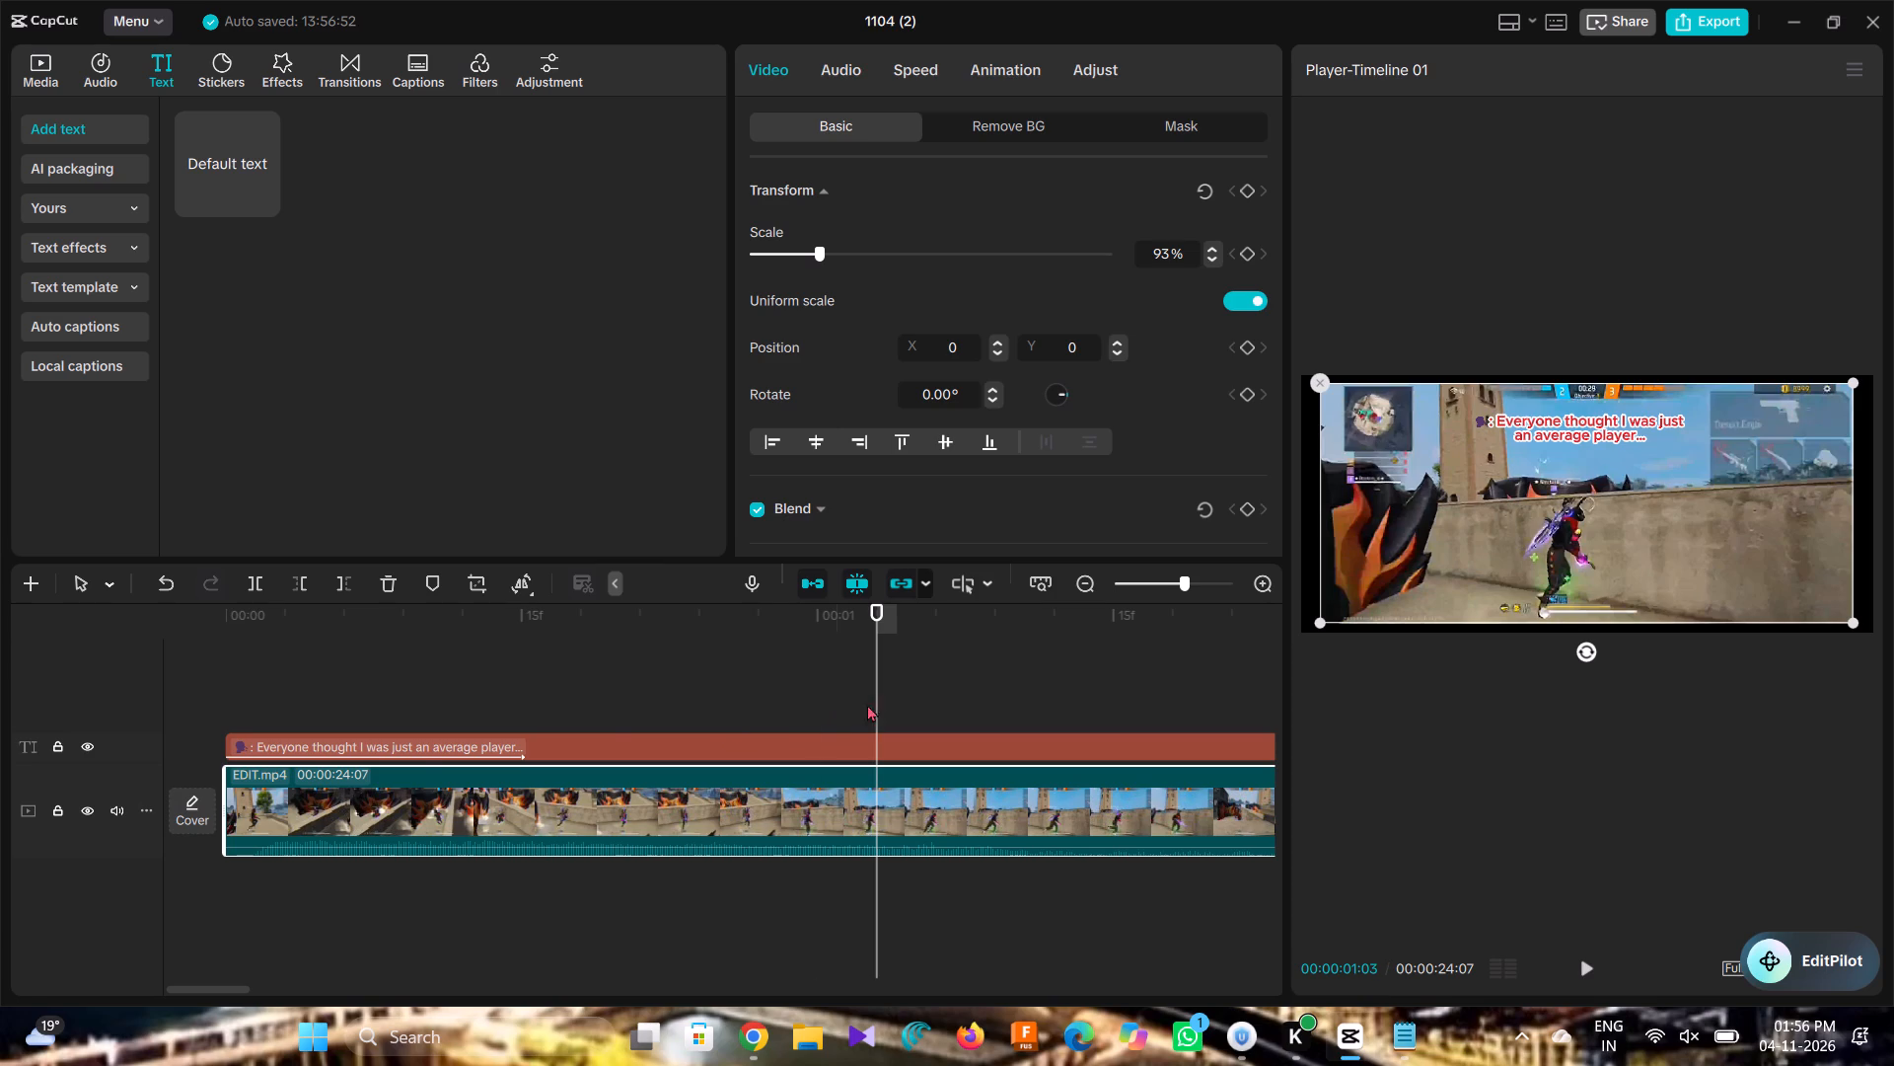
{"action": "left_click_drag", "start_coordinate": [867, 704], "coordinate": [195, 769]}
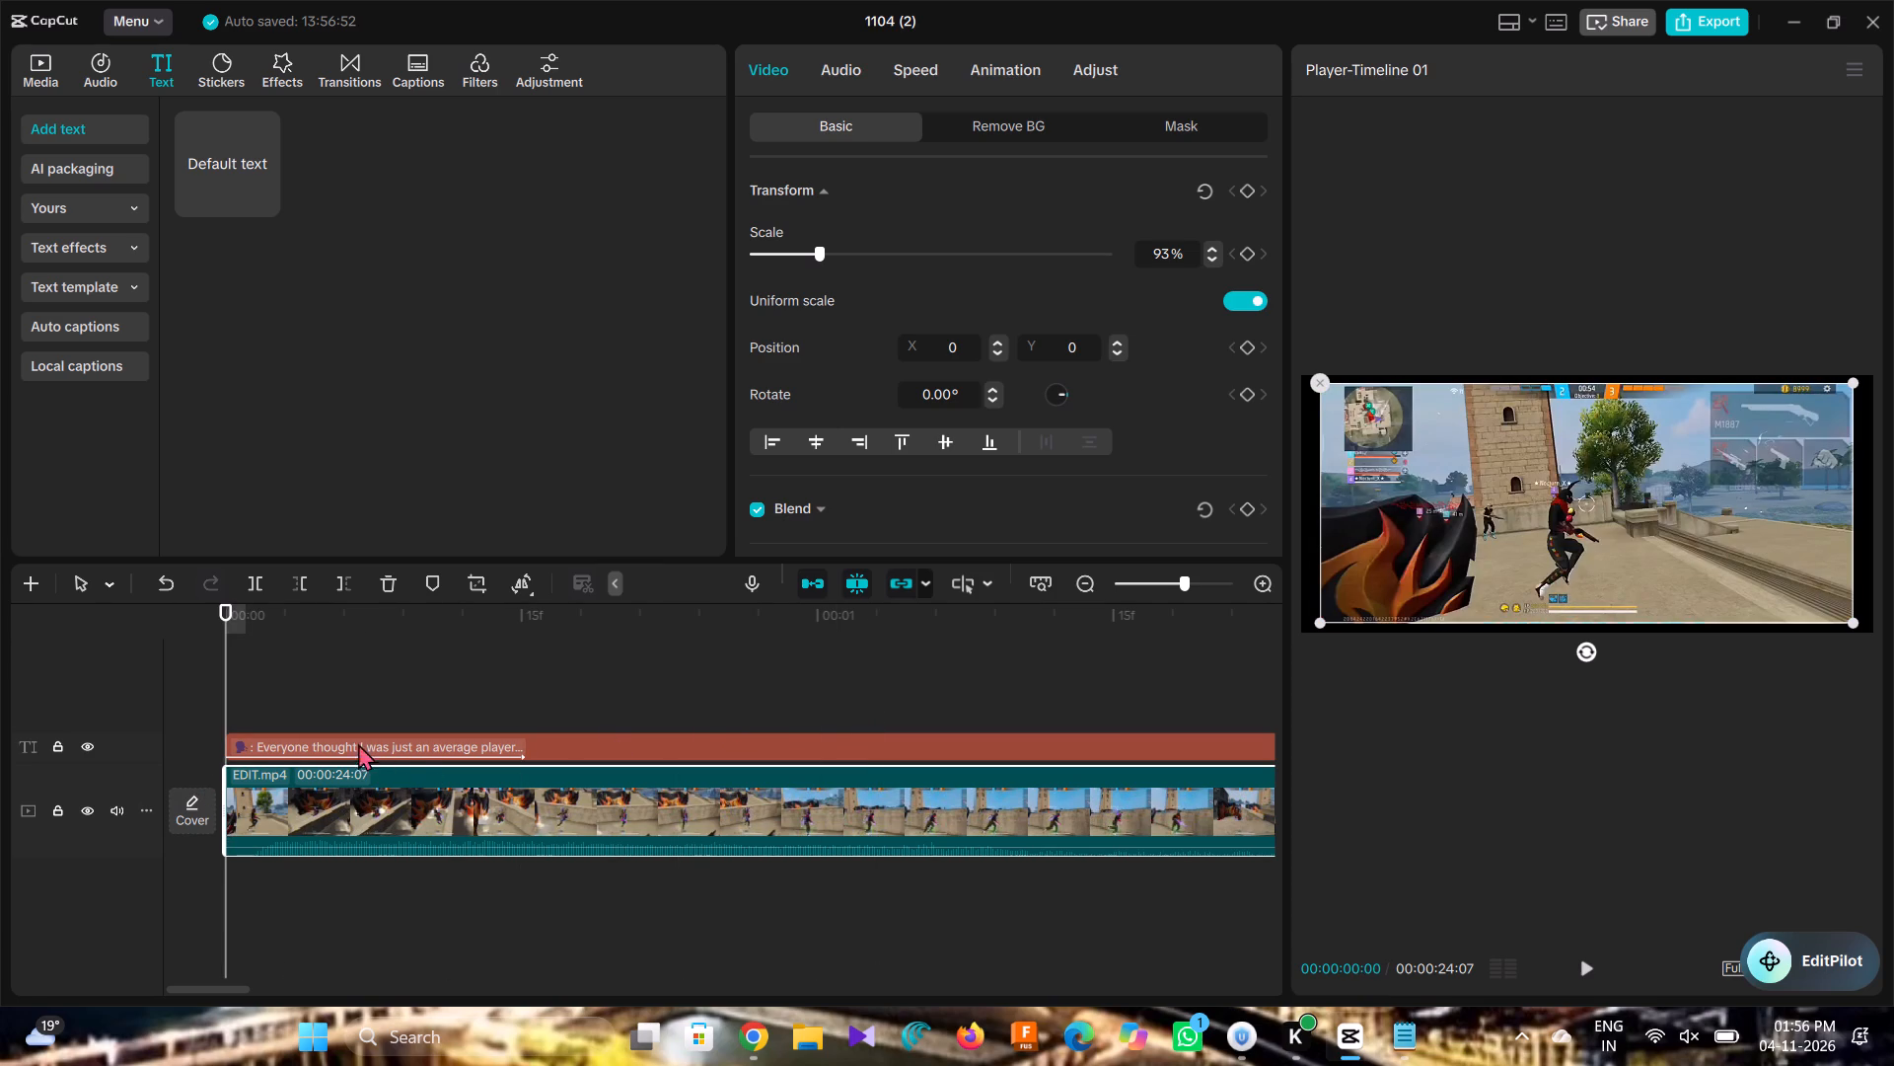
{"action": "left_click", "coordinate": [350, 734]}
{"action": "left_click_drag", "start_coordinate": [226, 753], "coordinate": [328, 797]}
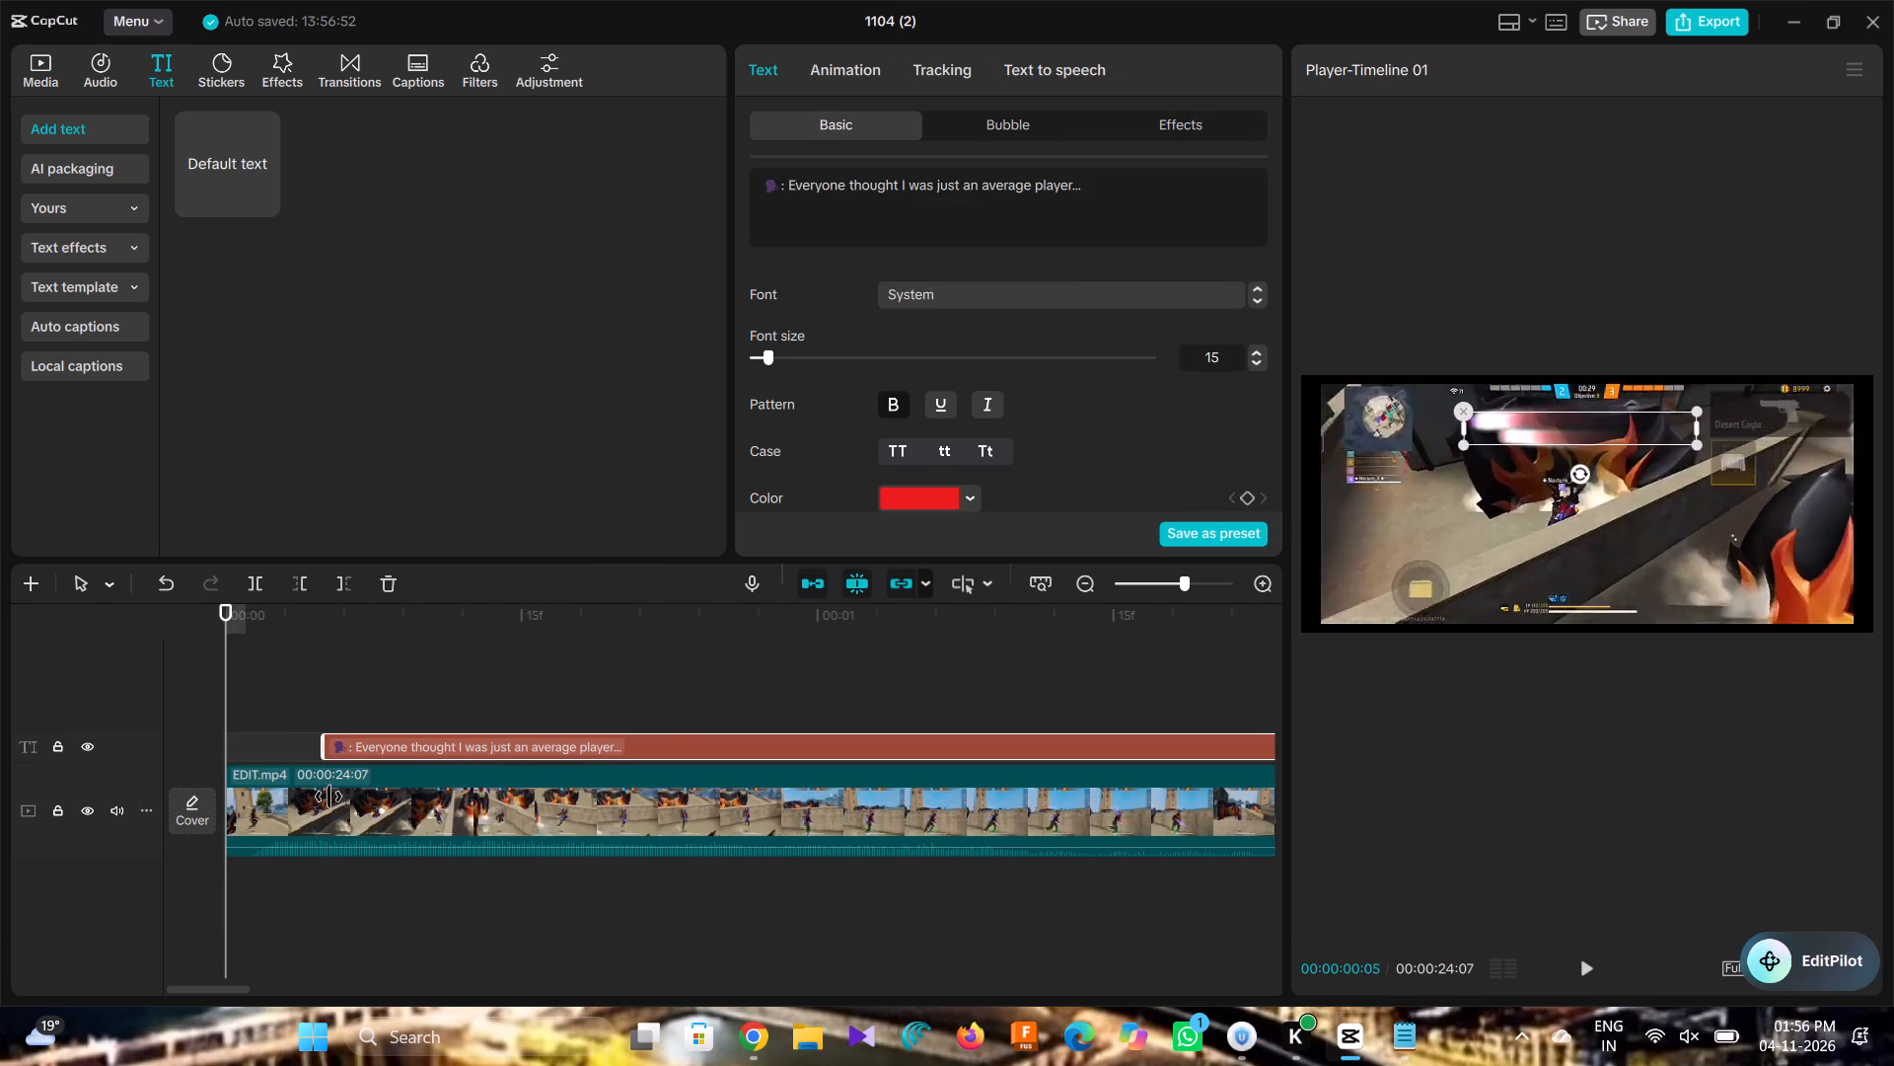
{"action": "left_click_drag", "start_coordinate": [328, 797], "coordinate": [667, 817]}
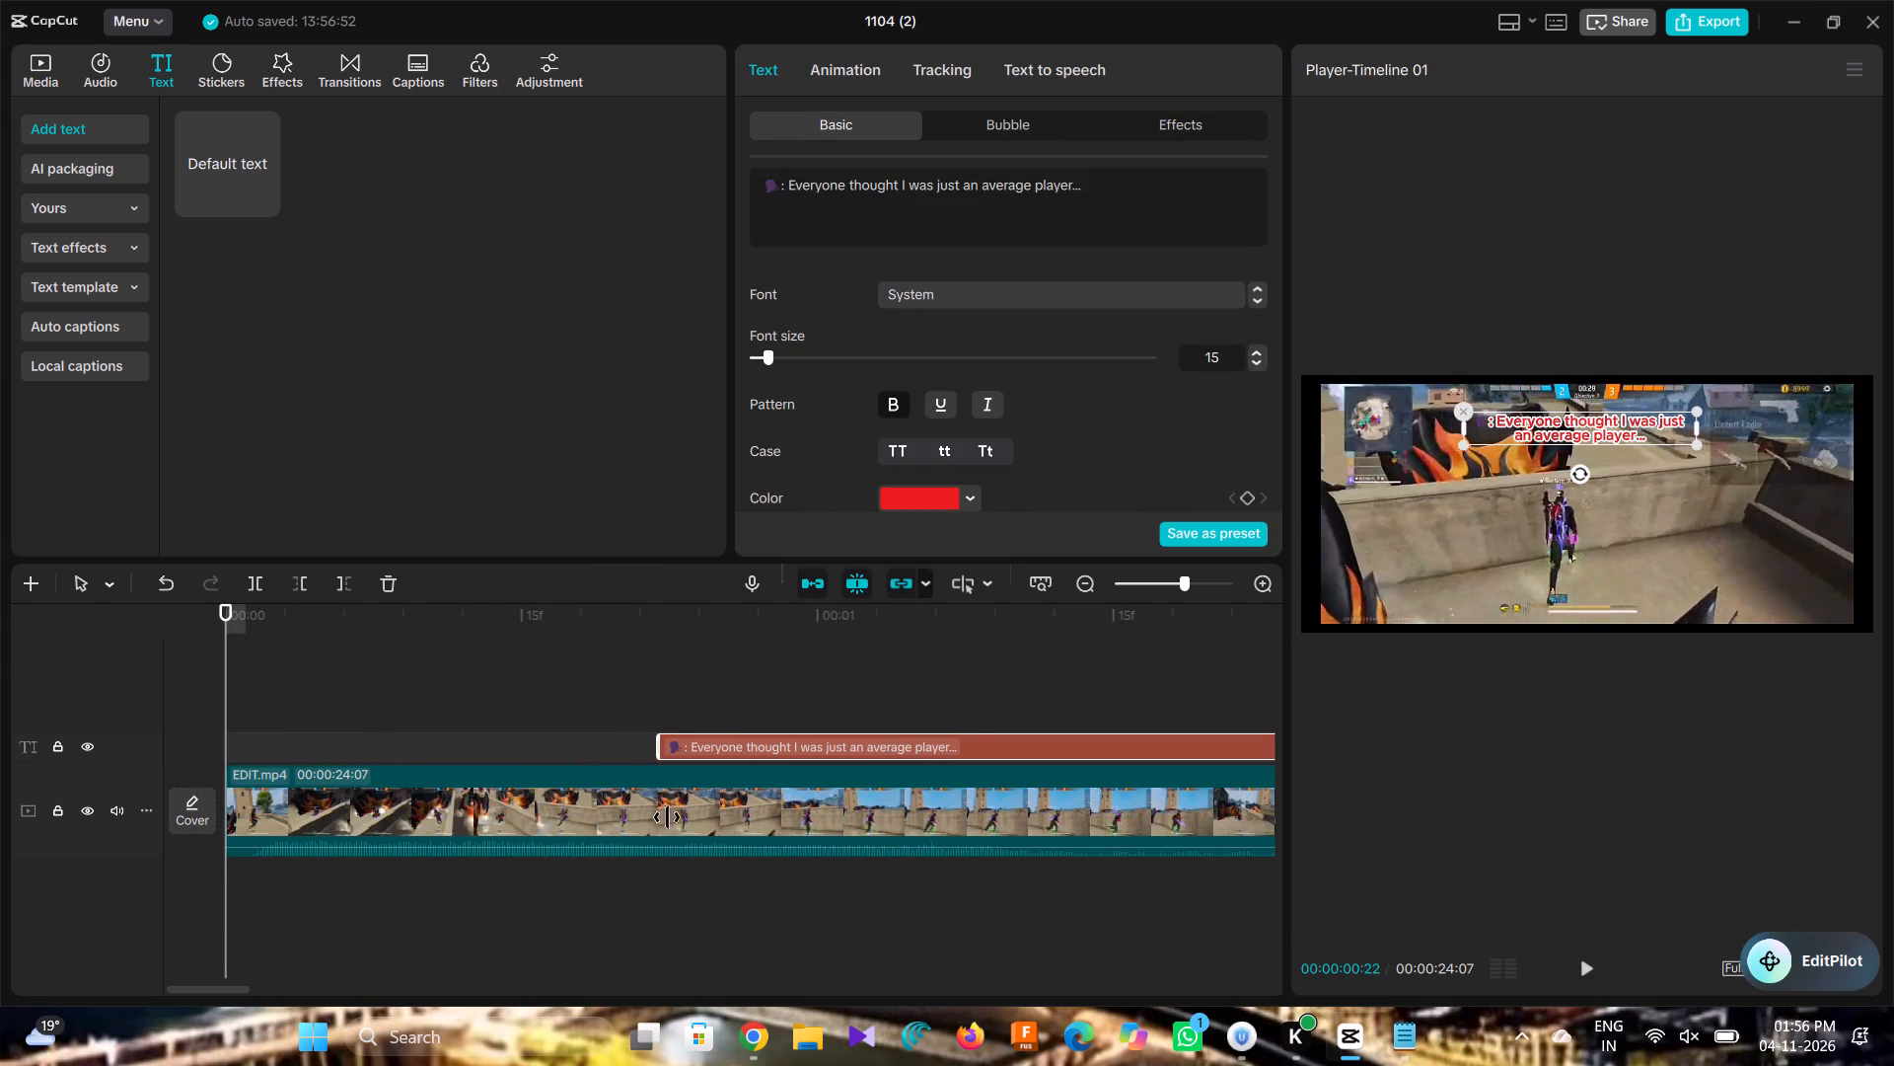
{"action": "left_click_drag", "start_coordinate": [667, 817], "coordinate": [980, 855]}
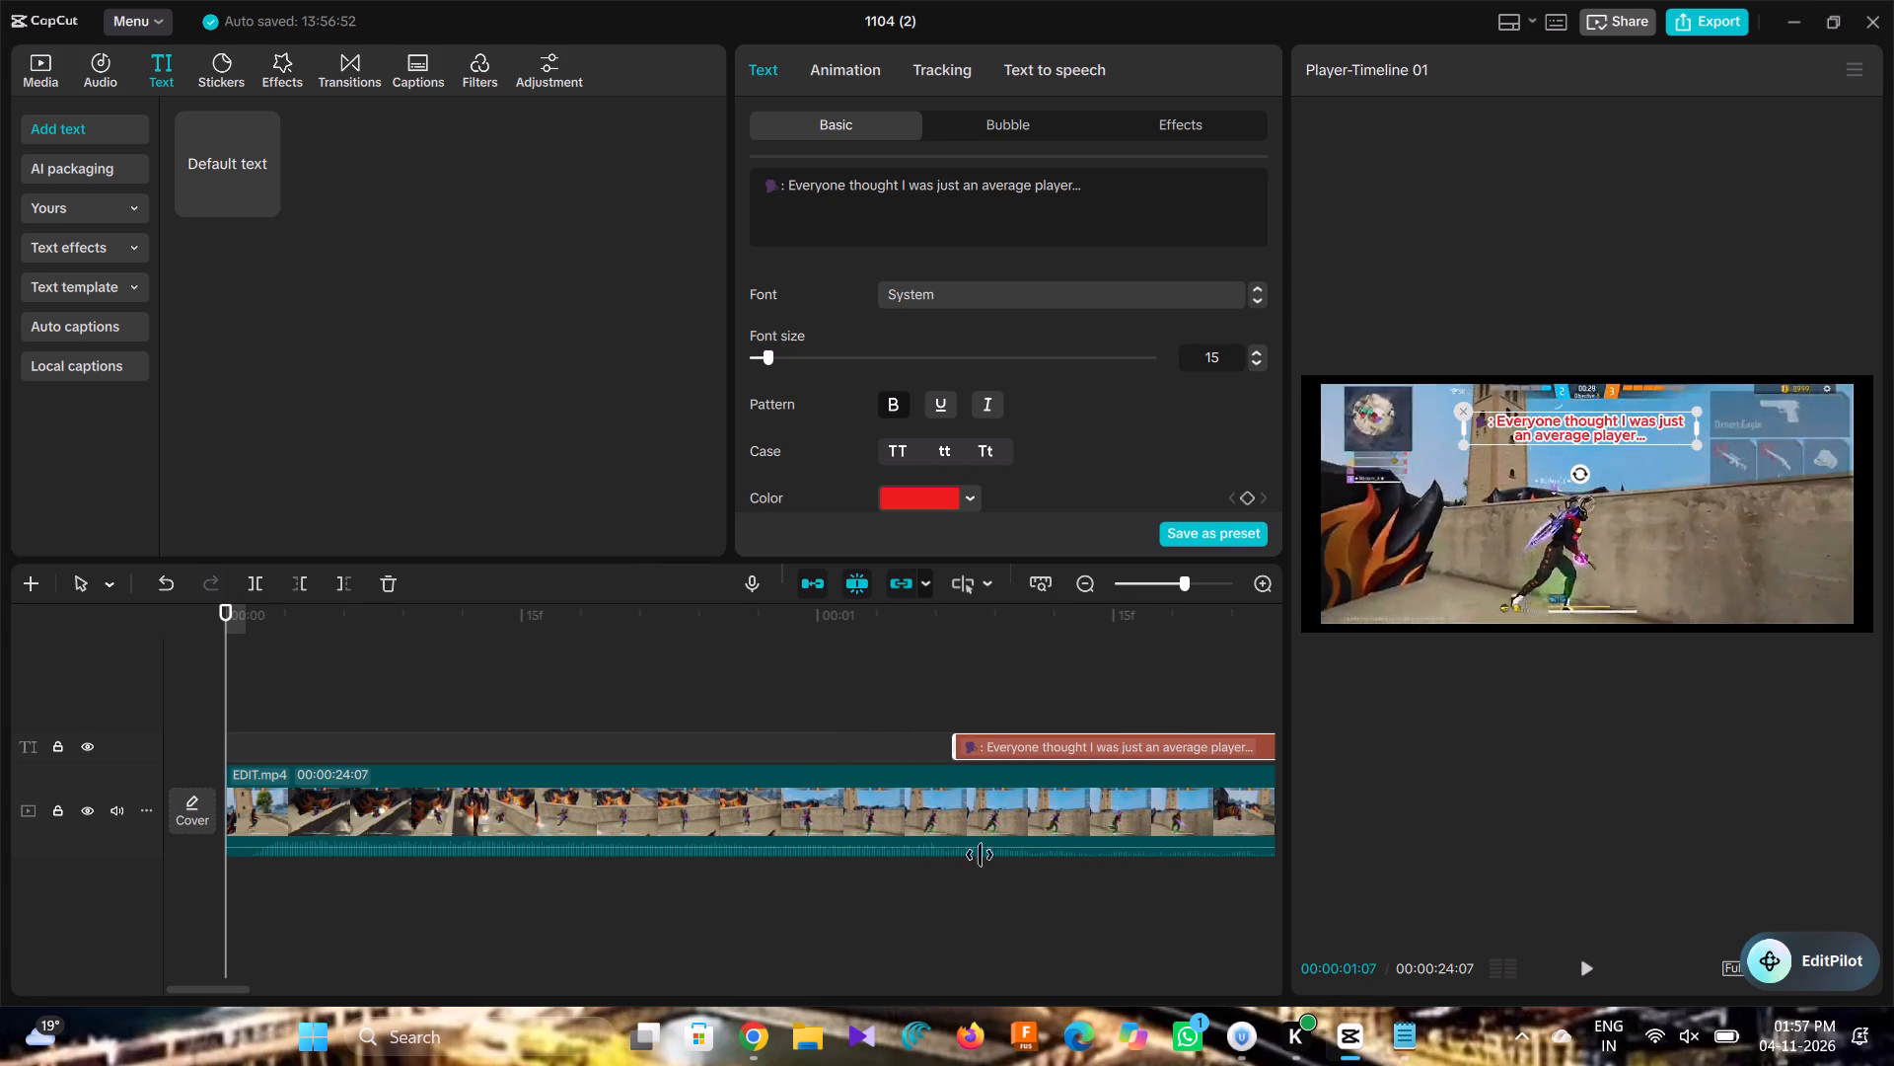
{"action": "left_click_drag", "start_coordinate": [980, 855], "coordinate": [1166, 722]}
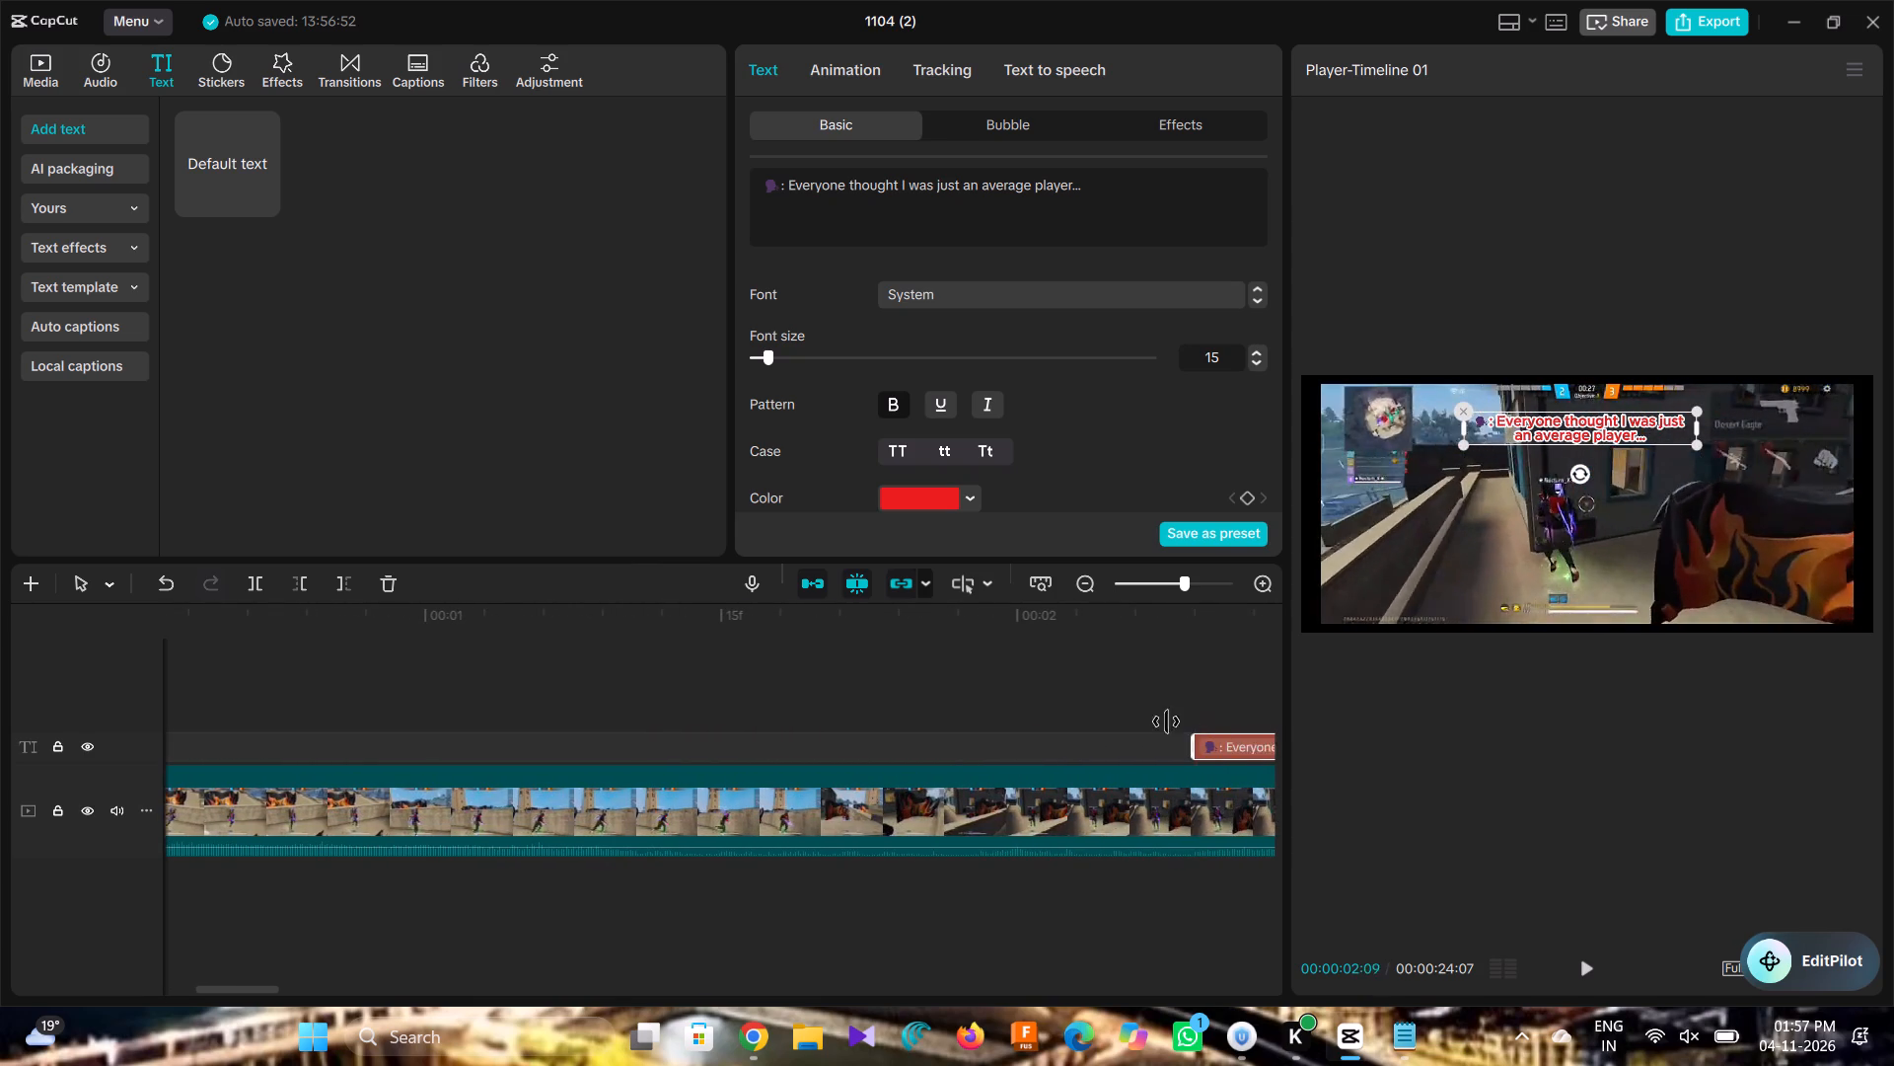
{"action": "left_click_drag", "start_coordinate": [1166, 722], "coordinate": [1053, 717]}
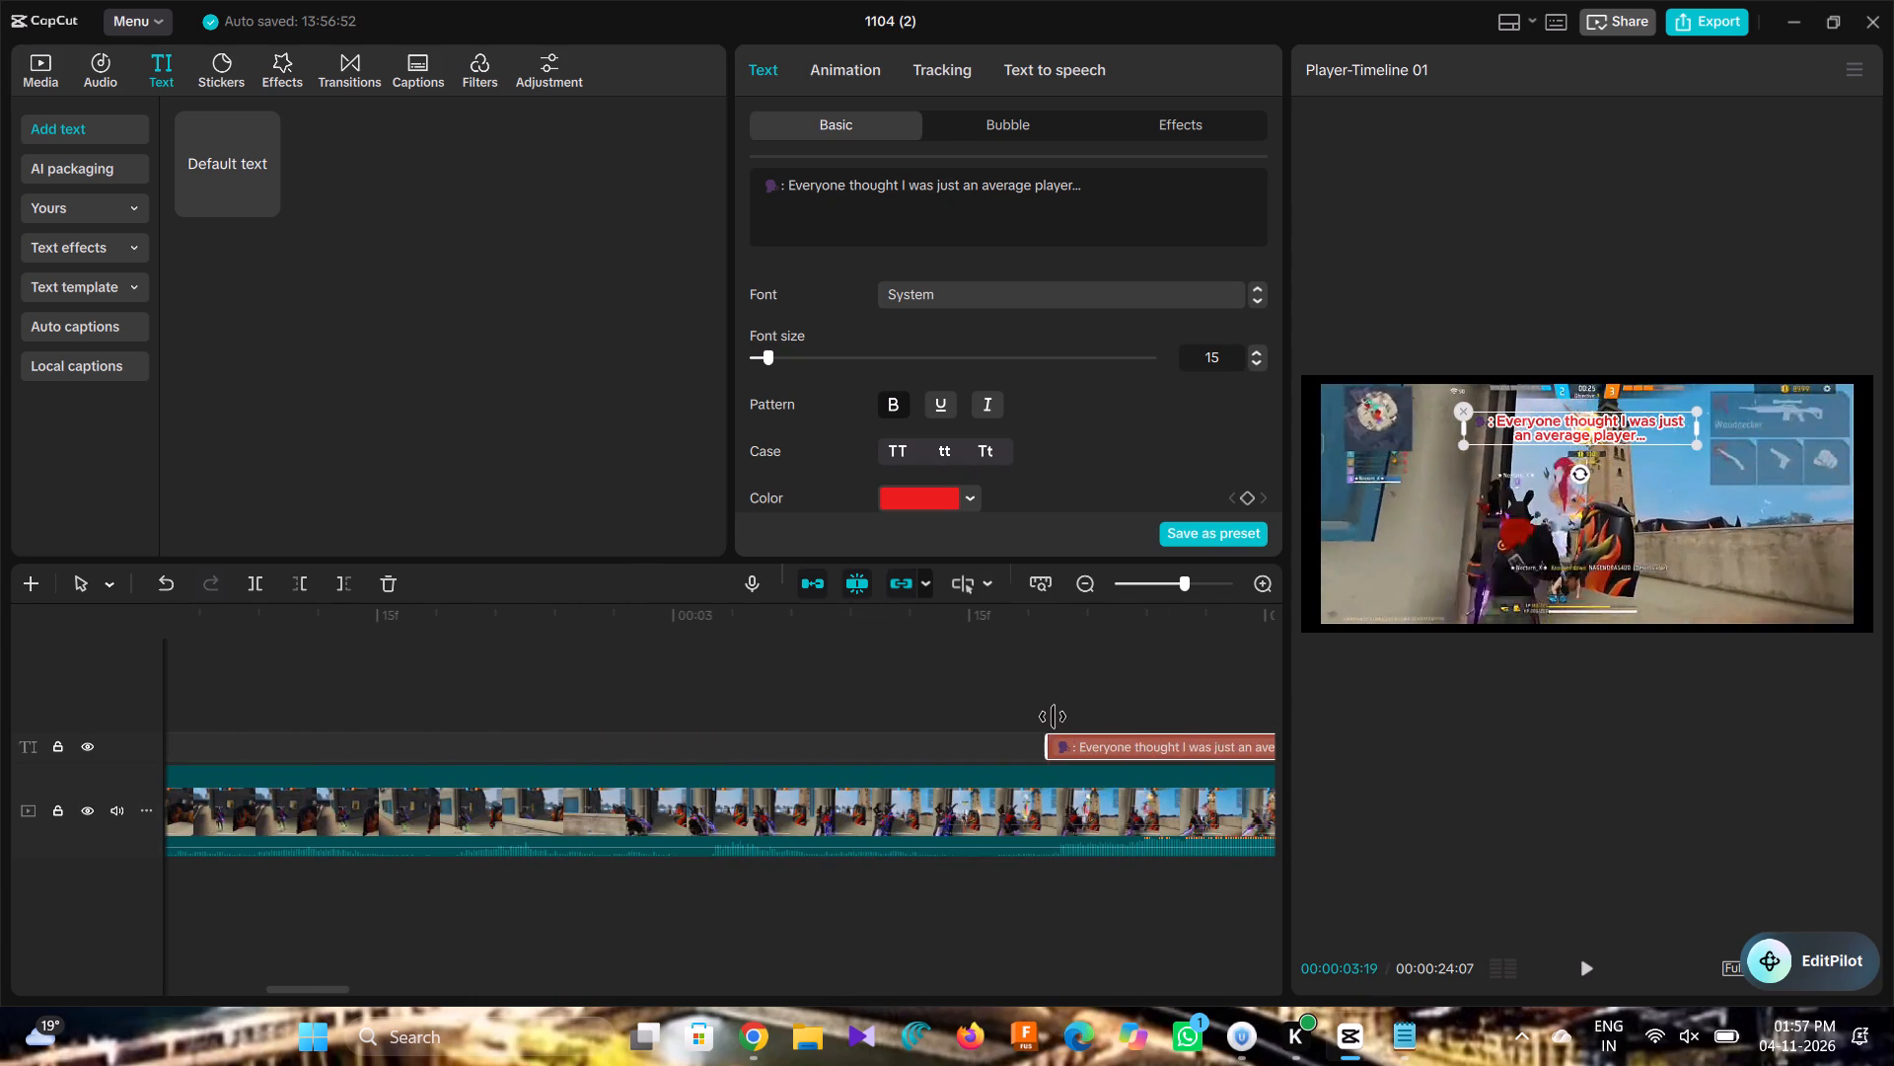
{"action": "left_click_drag", "start_coordinate": [1053, 717], "coordinate": [917, 700]}
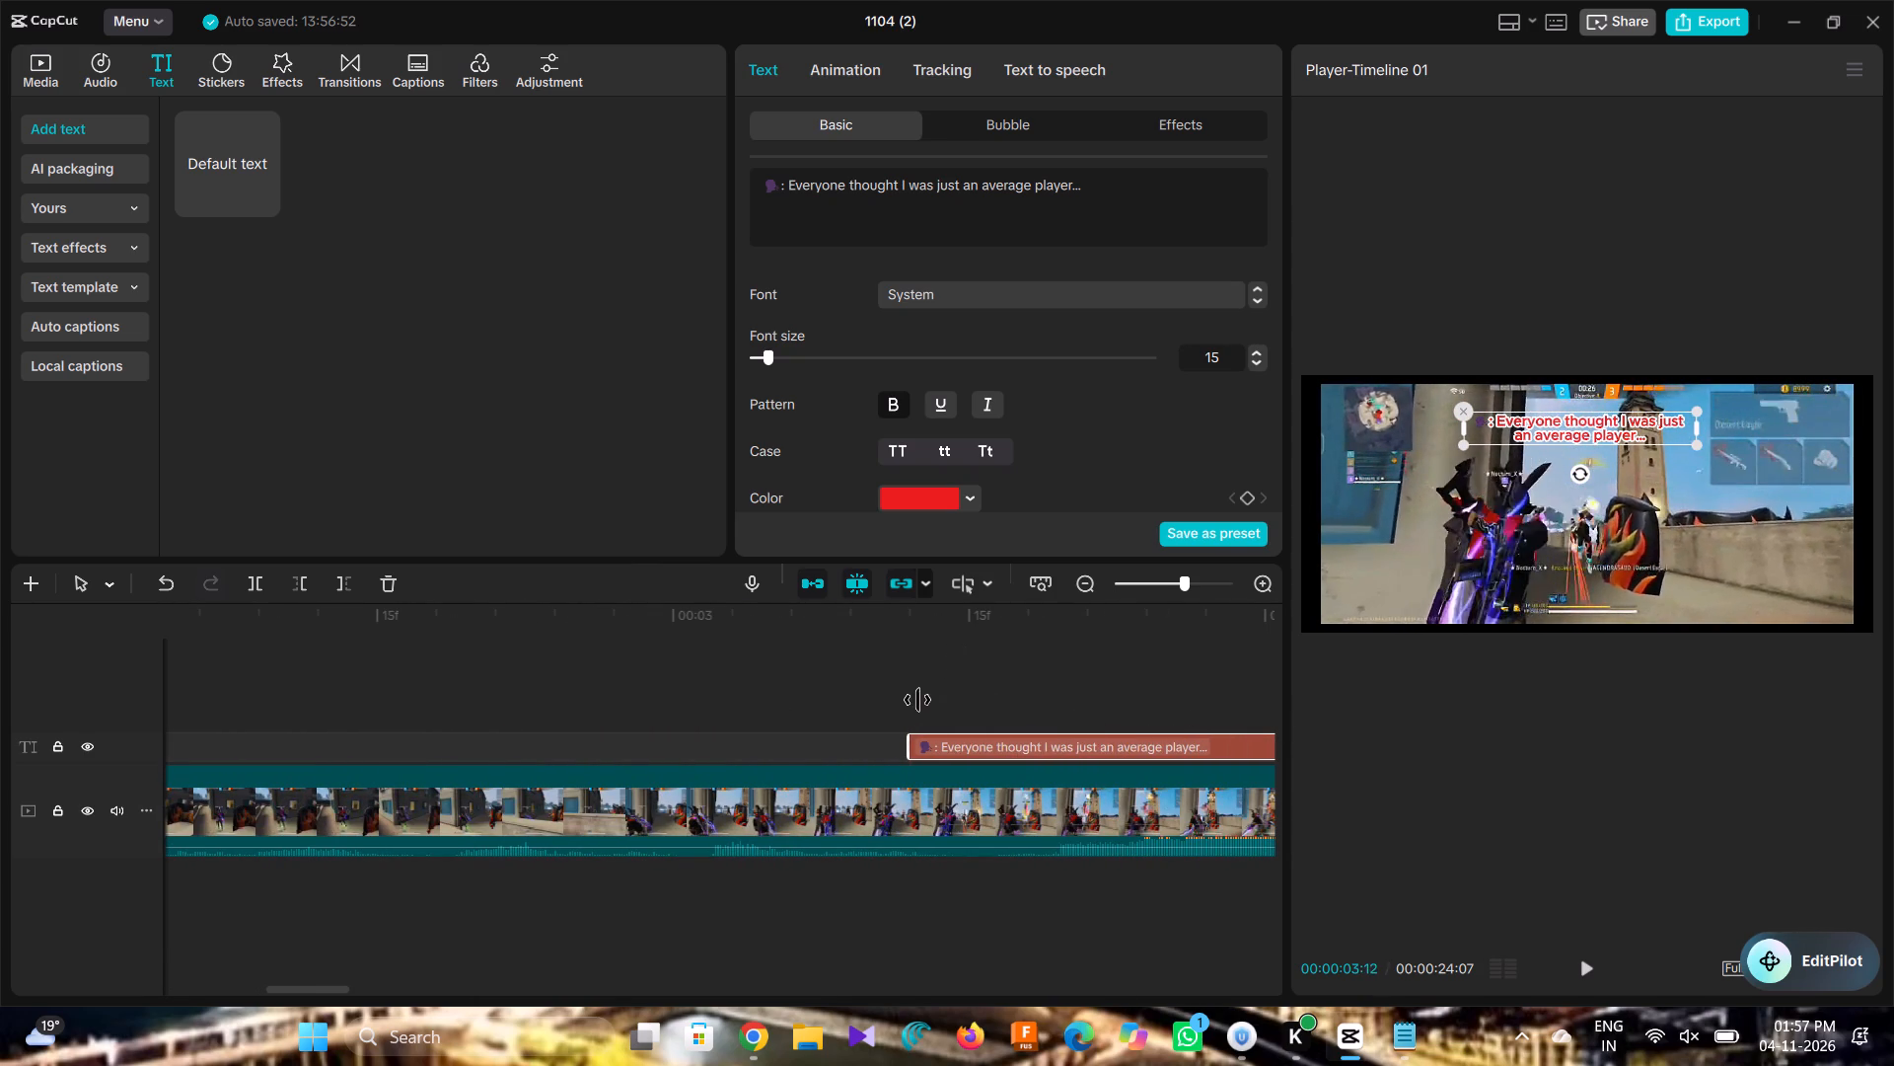
{"action": "left_click_drag", "start_coordinate": [917, 700], "coordinate": [913, 704]}
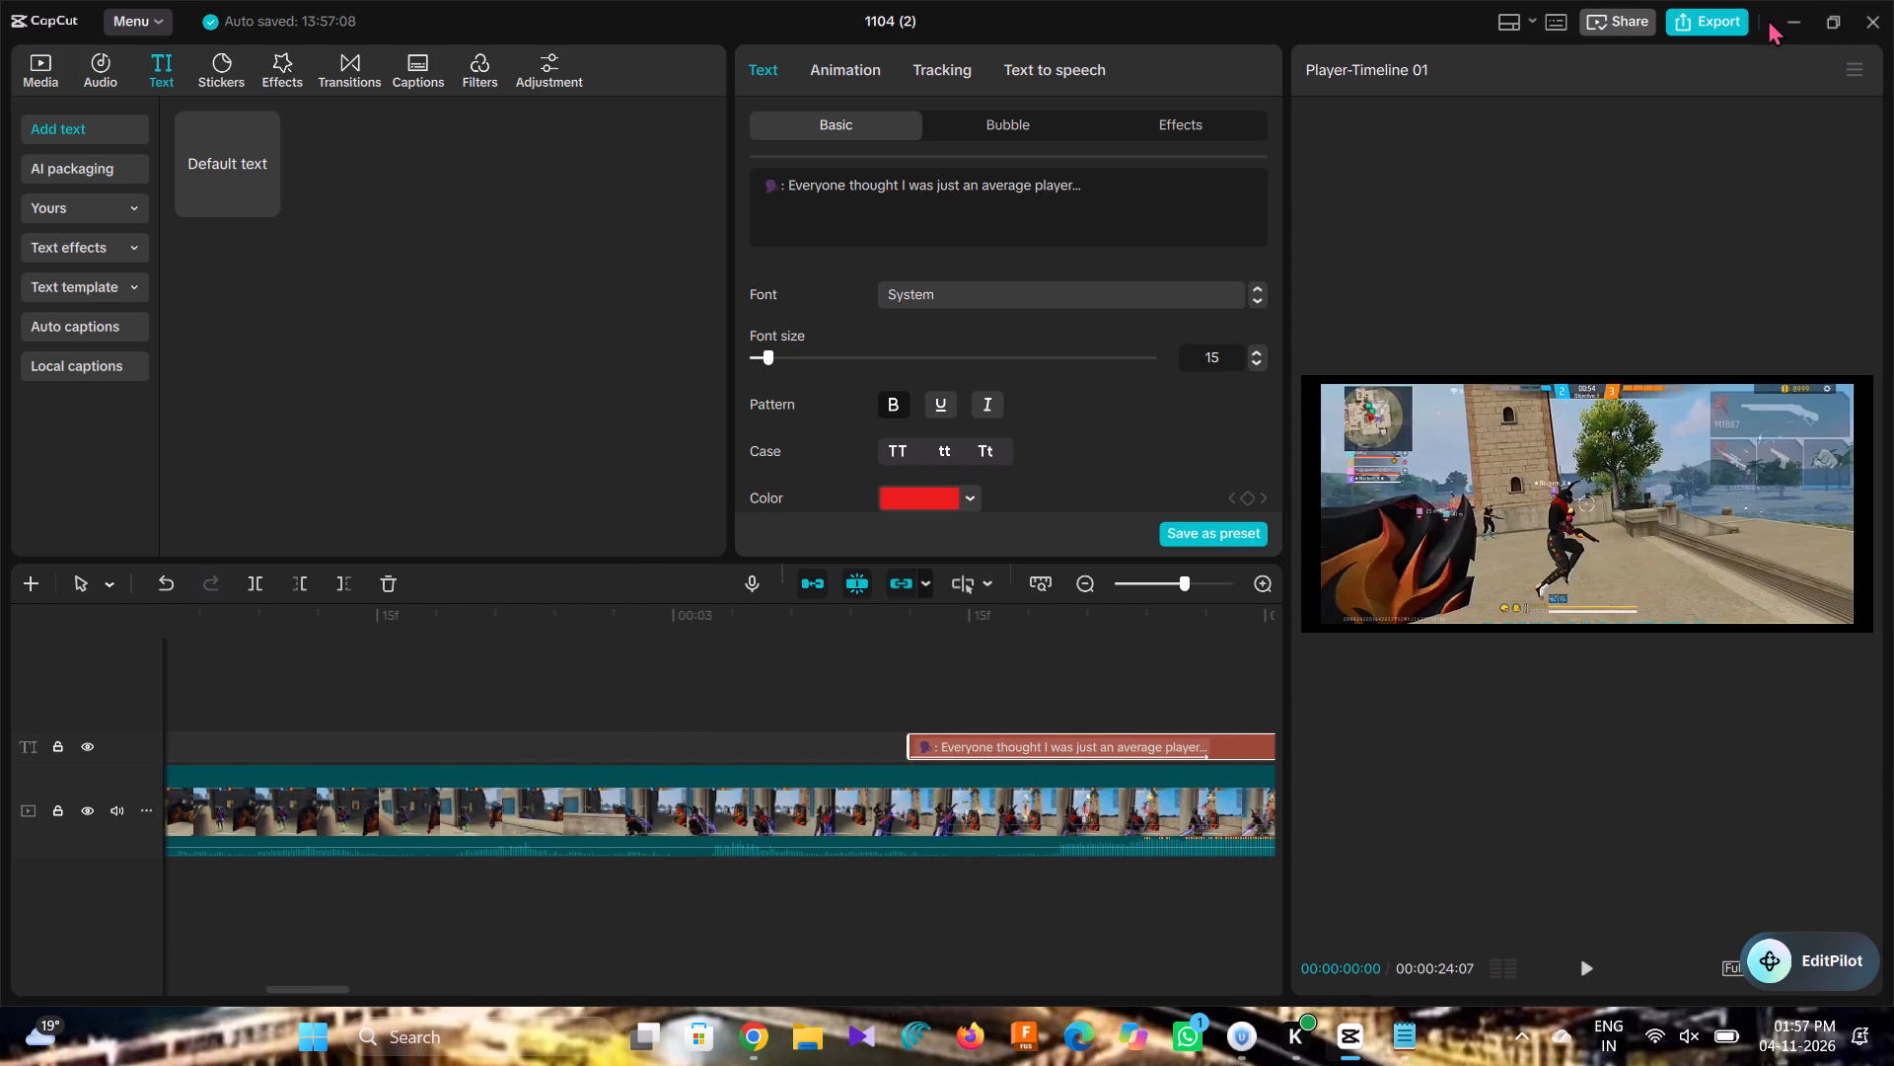